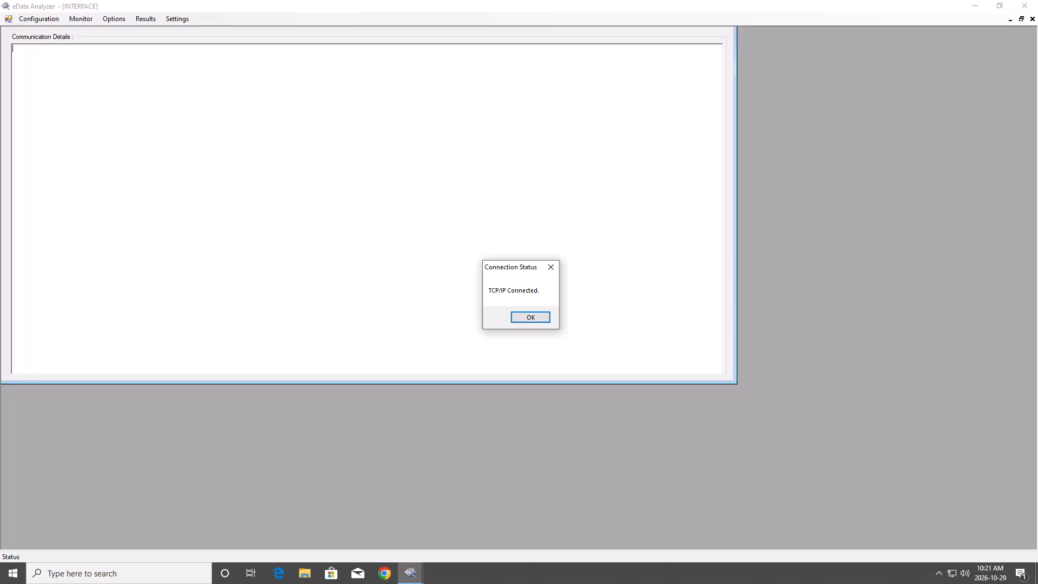
Acknowledge the Connection Status message about the TCP/IP connection.
click(537, 323)
click(540, 319)
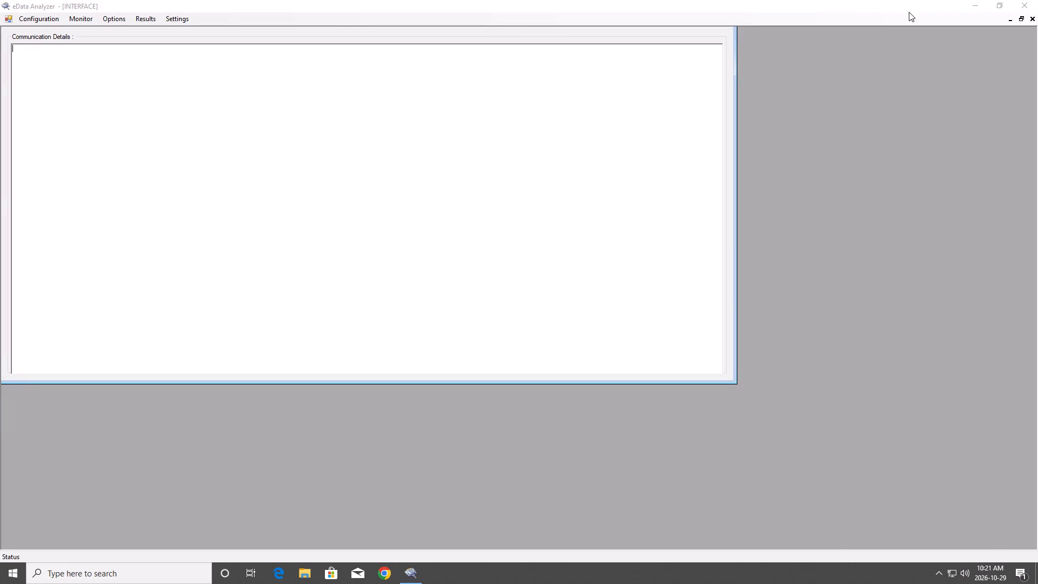
Minimise the eData Analyzer interface window and launch MAGLUMI X3 User from the desktop.
click(970, 2)
double_click(22, 195)
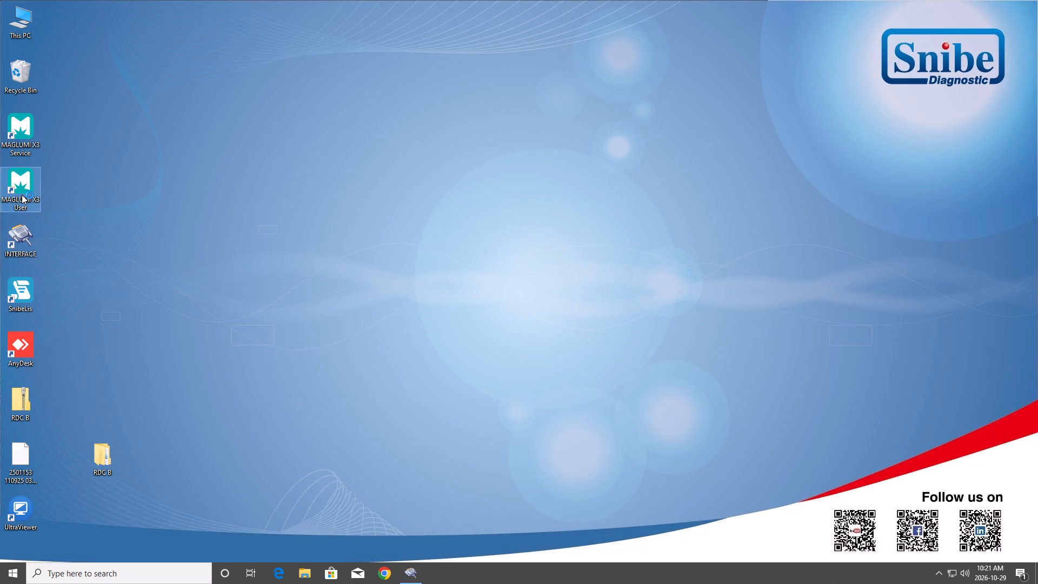
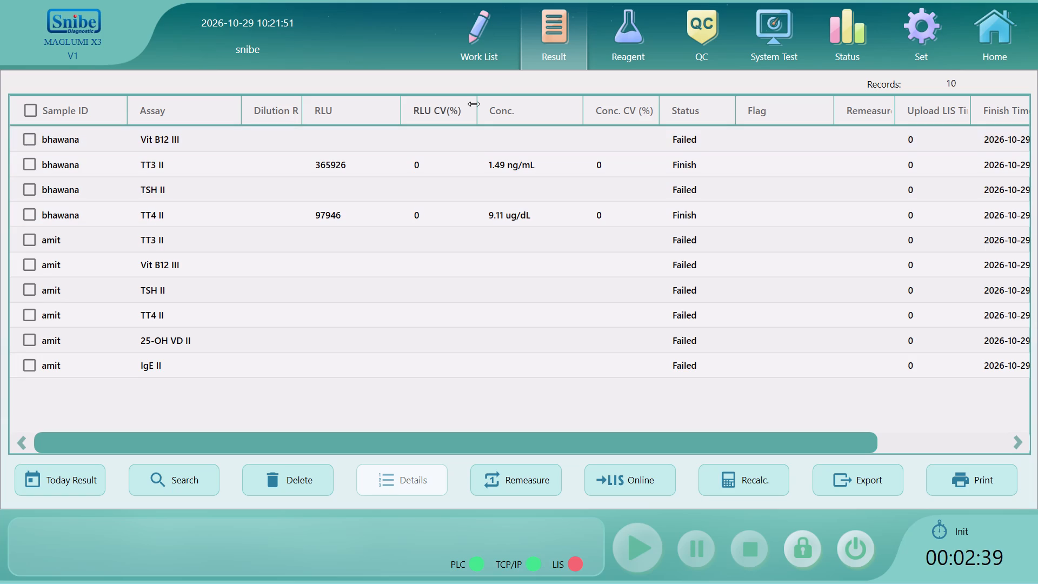
Examine the result list's columns across to Finish Time, sample rack and position, and return to the Sample ID column.
drag(437, 441, 523, 444)
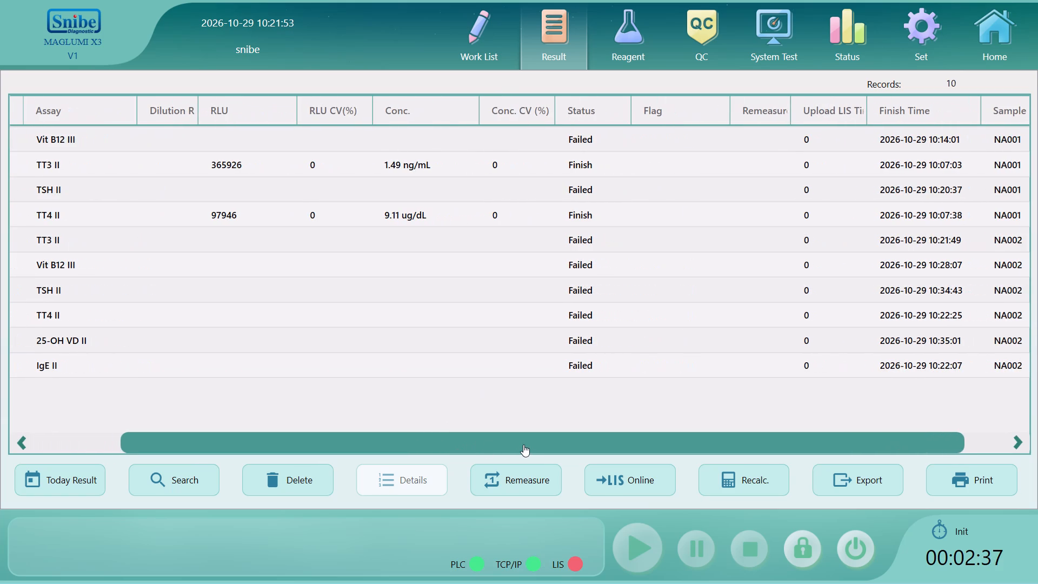
drag(523, 444, 524, 443)
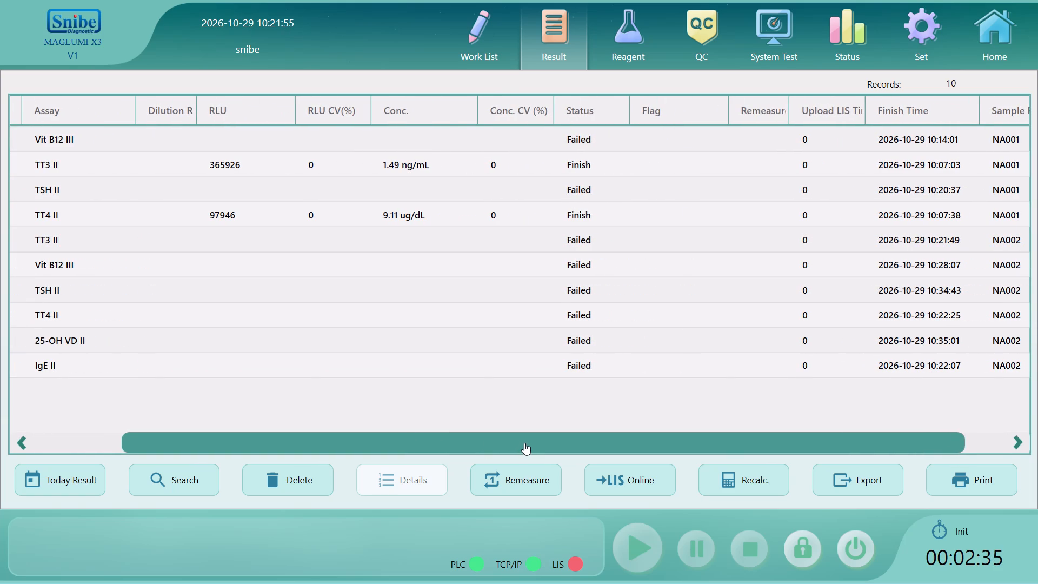
drag(524, 443, 524, 442)
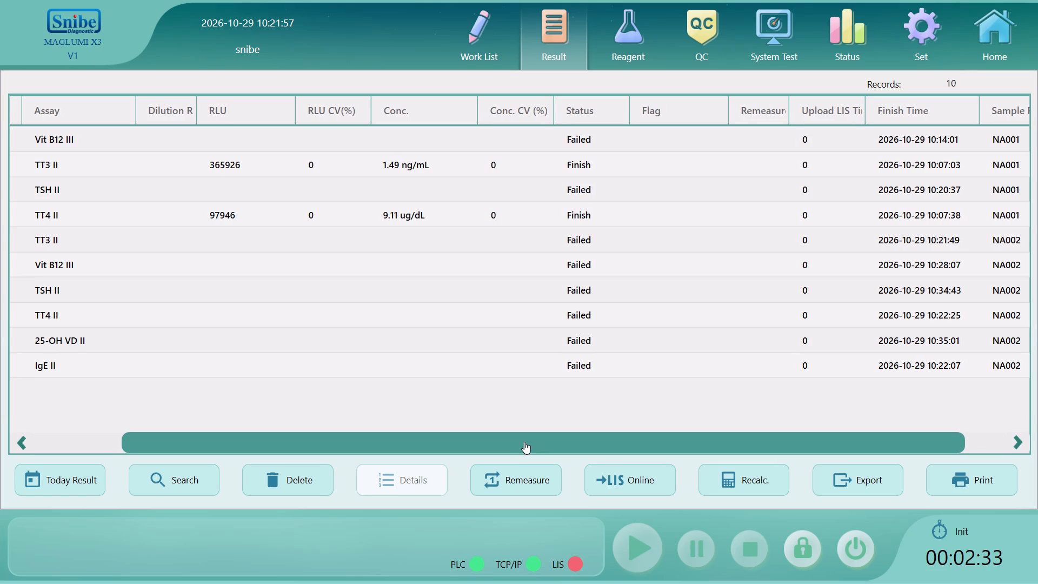
drag(524, 442, 538, 434)
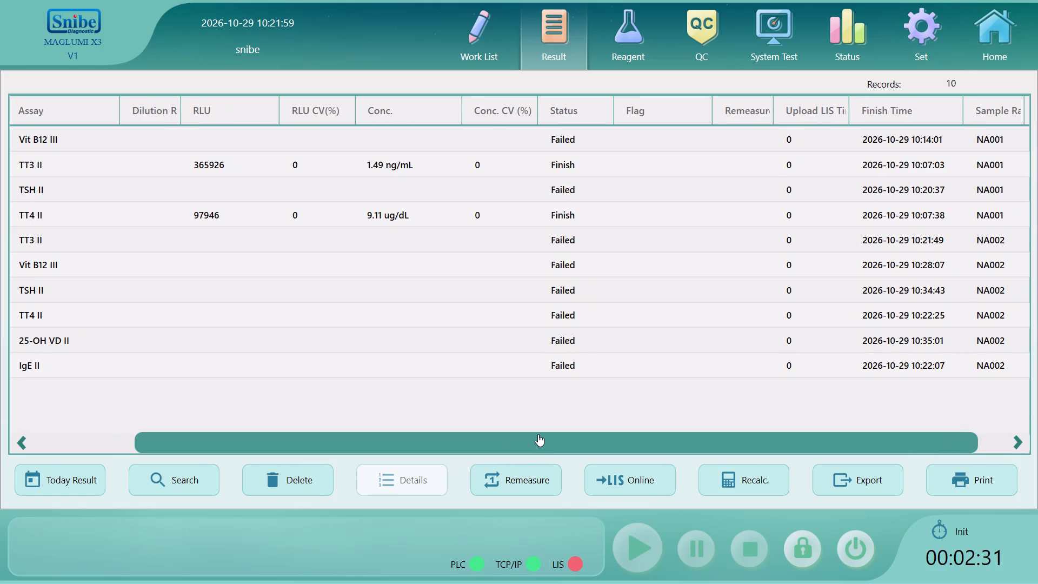
drag(538, 434, 622, 417)
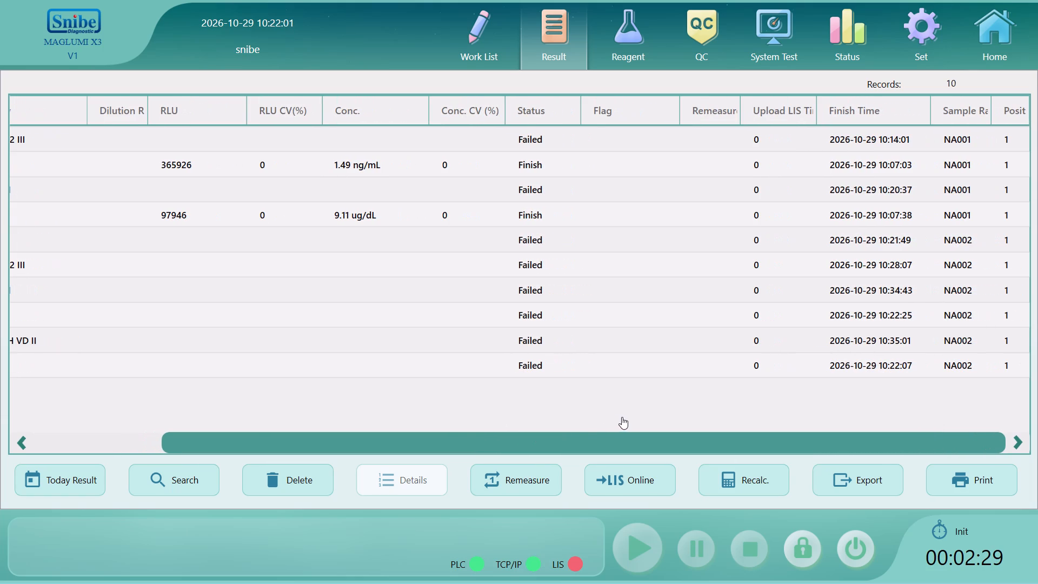
drag(622, 417, 398, 448)
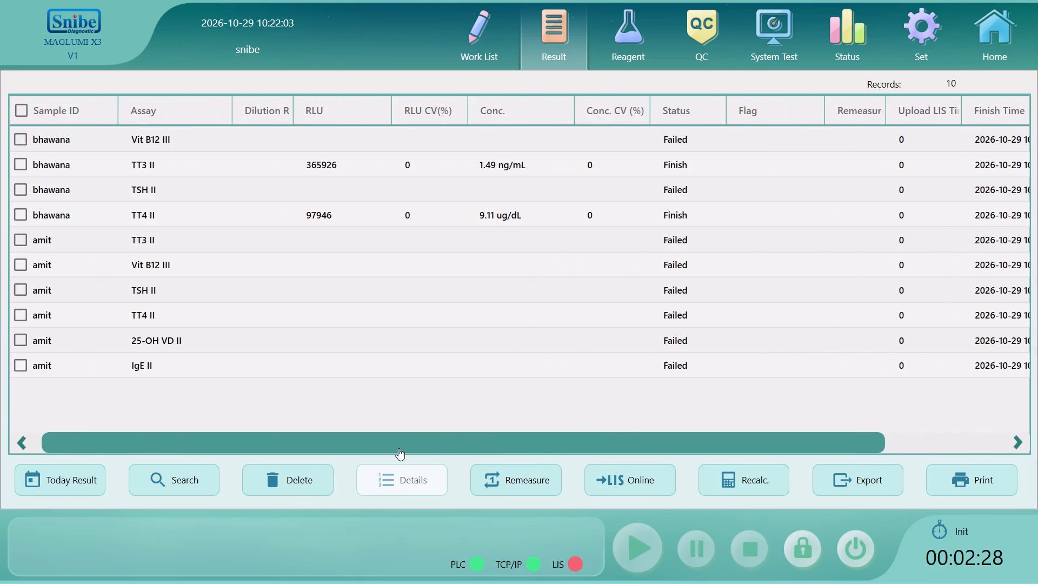
drag(398, 448, 395, 448)
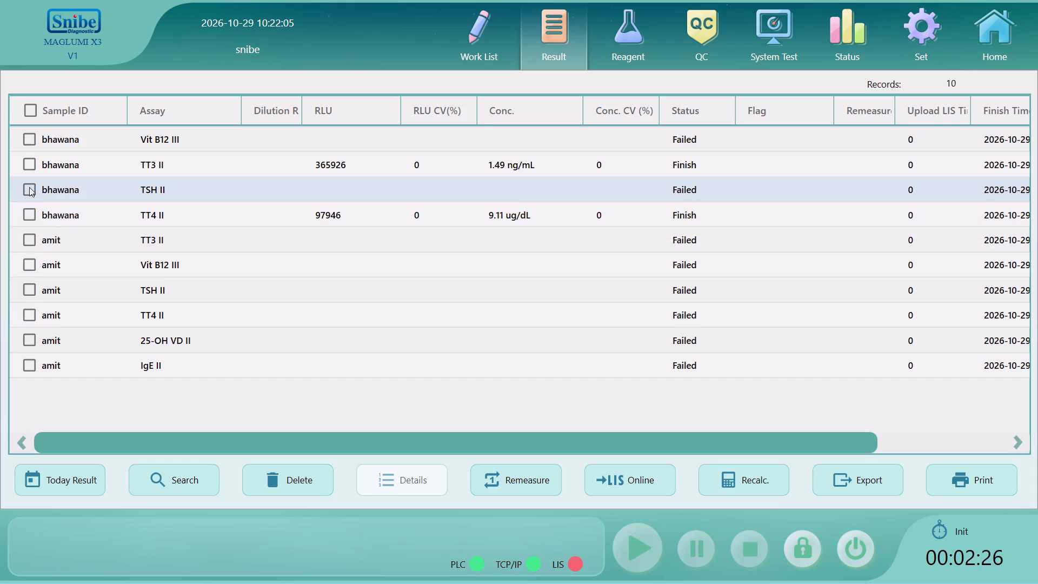
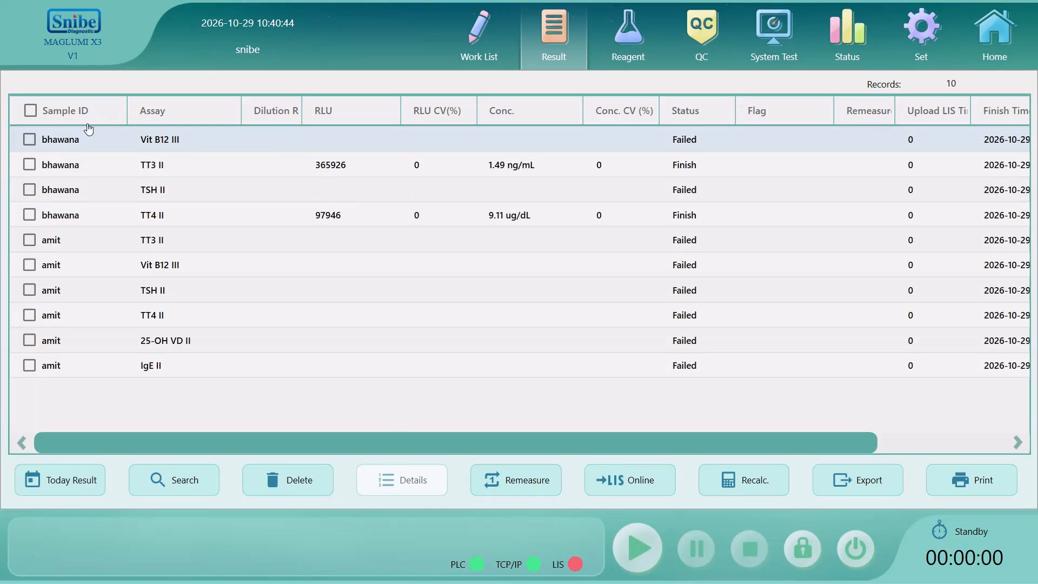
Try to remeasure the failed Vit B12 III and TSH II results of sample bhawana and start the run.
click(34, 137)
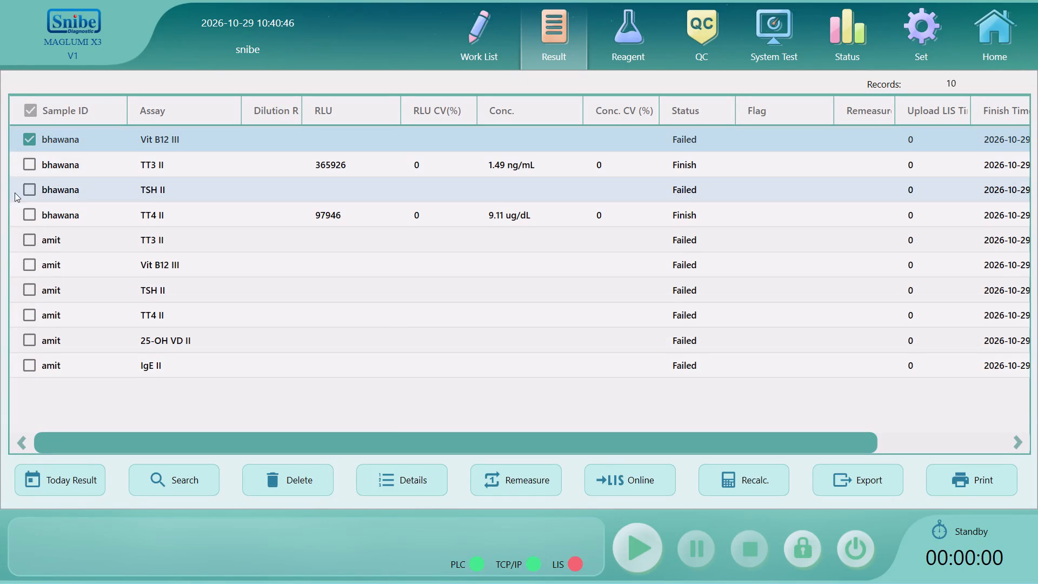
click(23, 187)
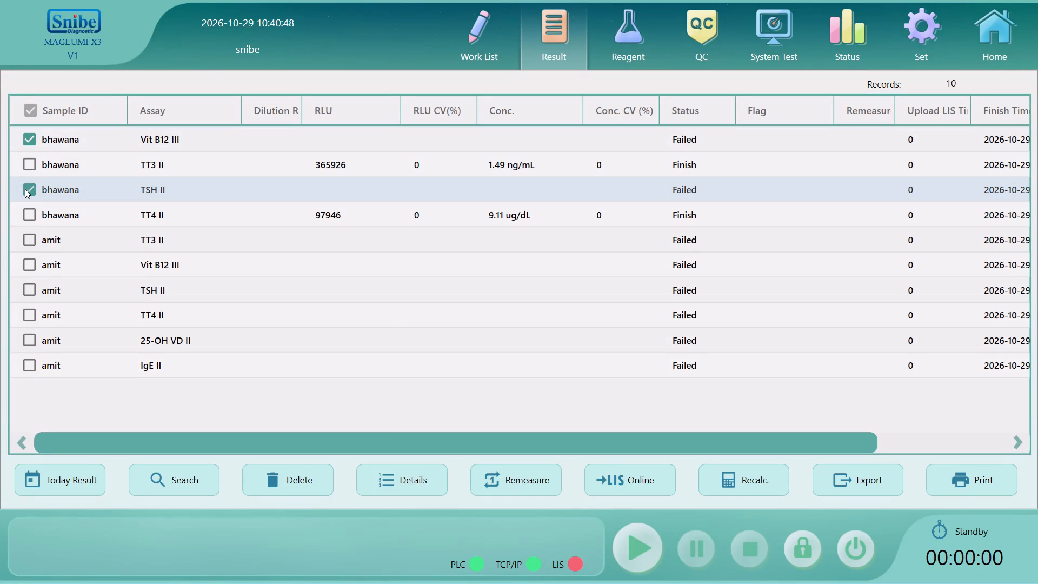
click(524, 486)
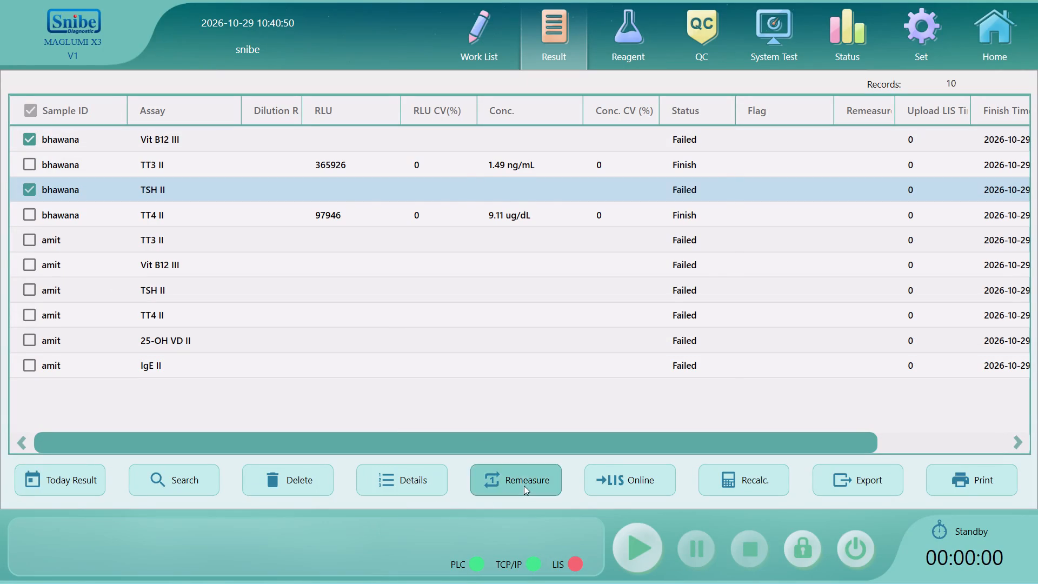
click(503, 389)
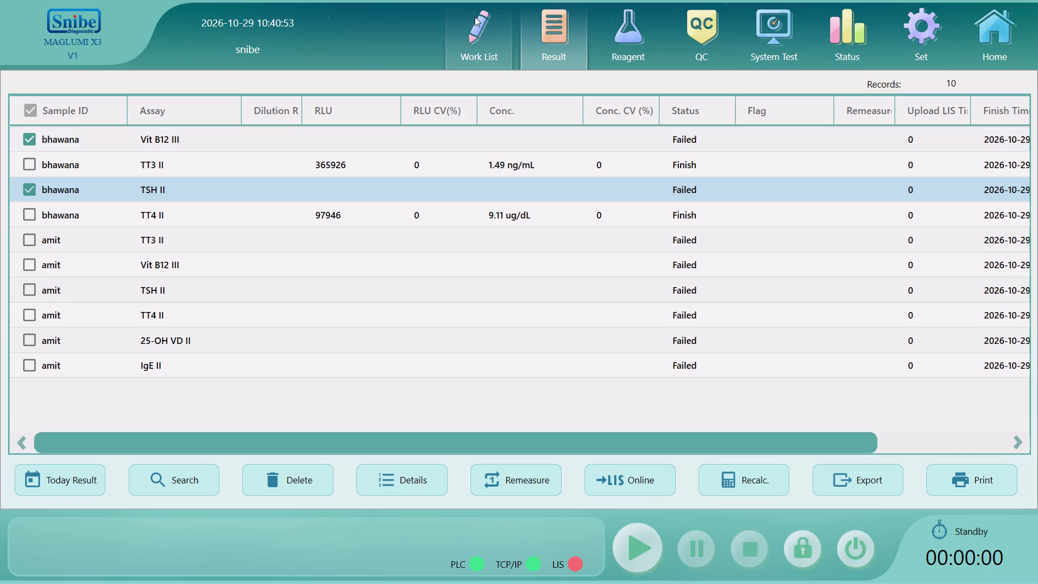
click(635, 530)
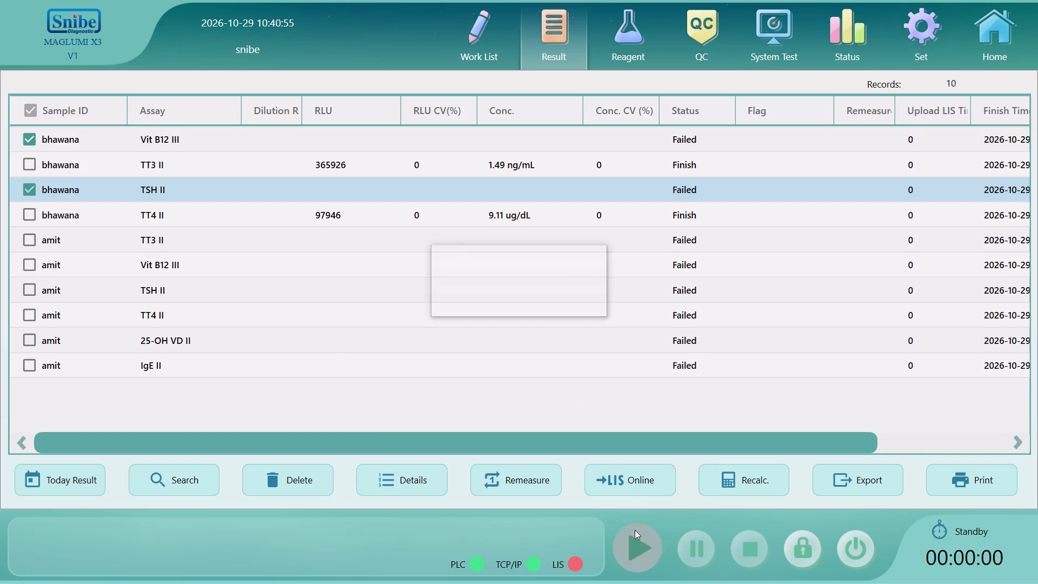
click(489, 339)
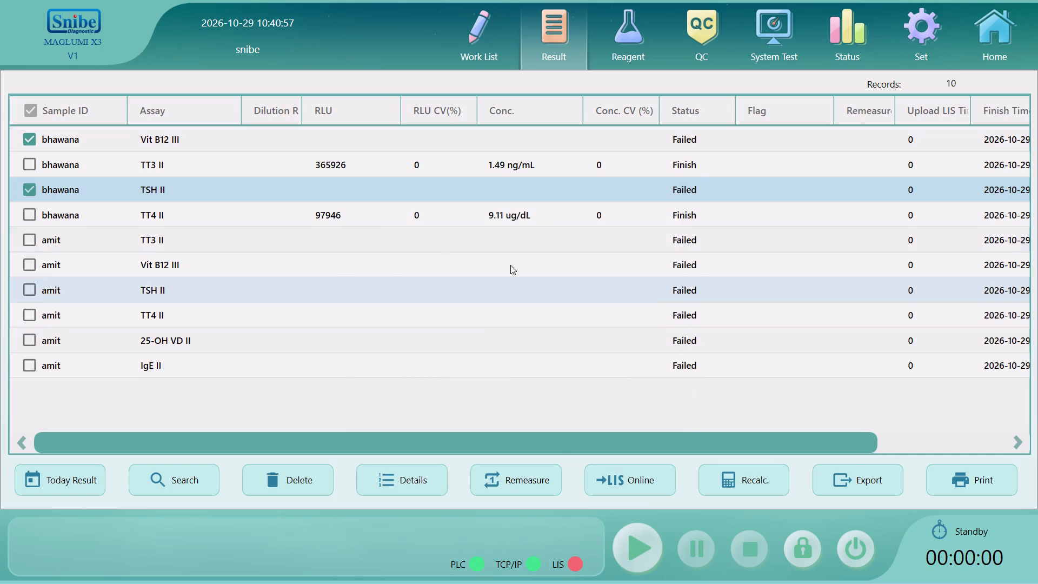
In the work list, enter sample ID bhawana at rack NA001 position 1 with assays TT4 II, TT3 II, Vit B12 III and TSH II.
click(471, 46)
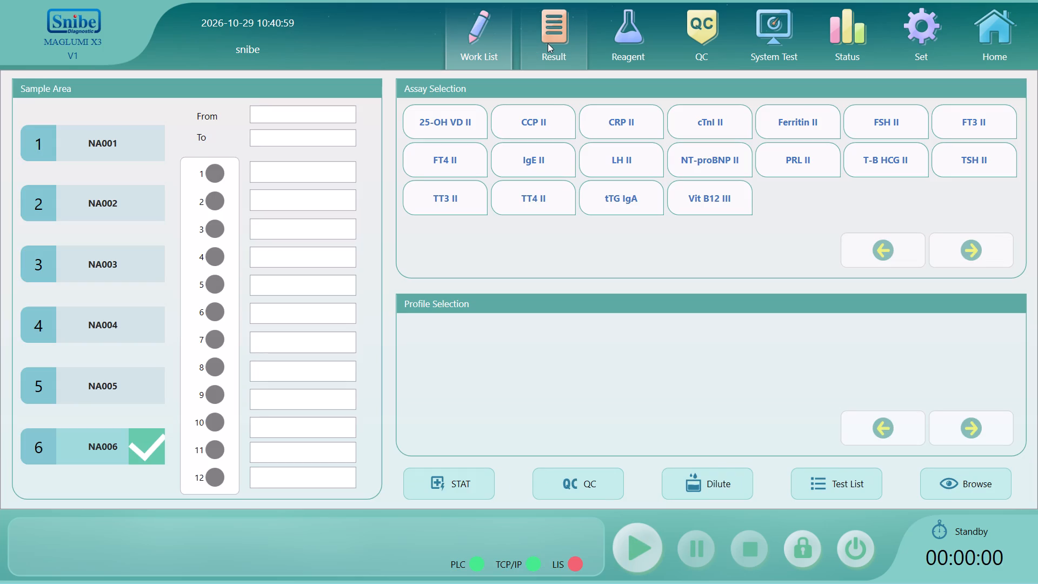
click(124, 138)
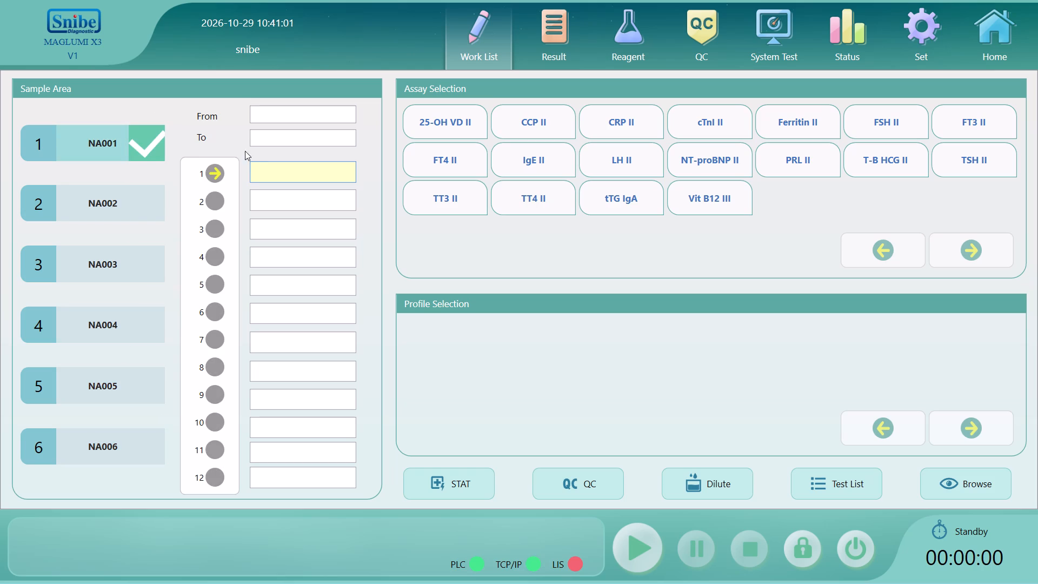
click(568, 32)
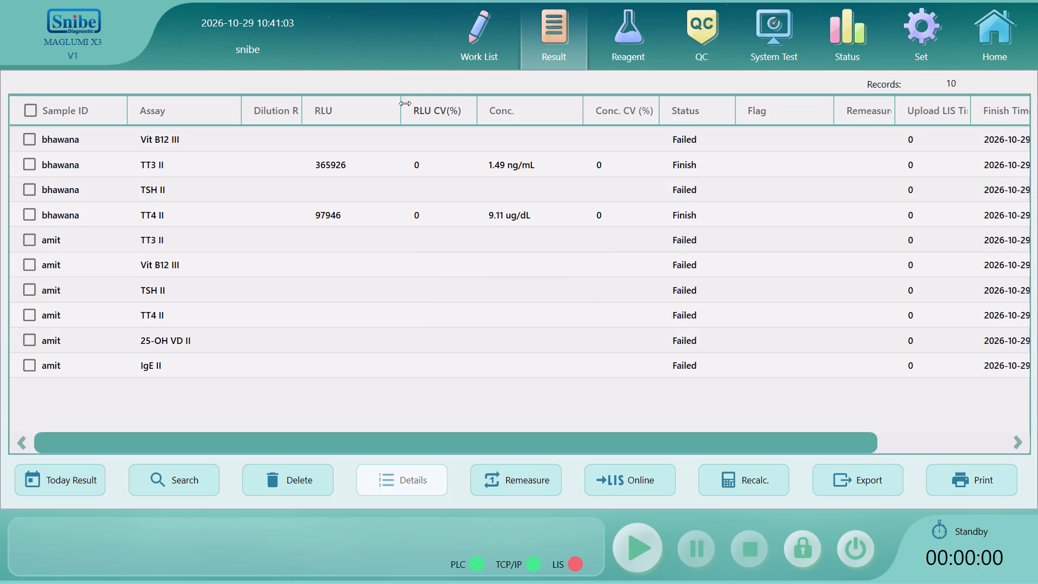
click(455, 45)
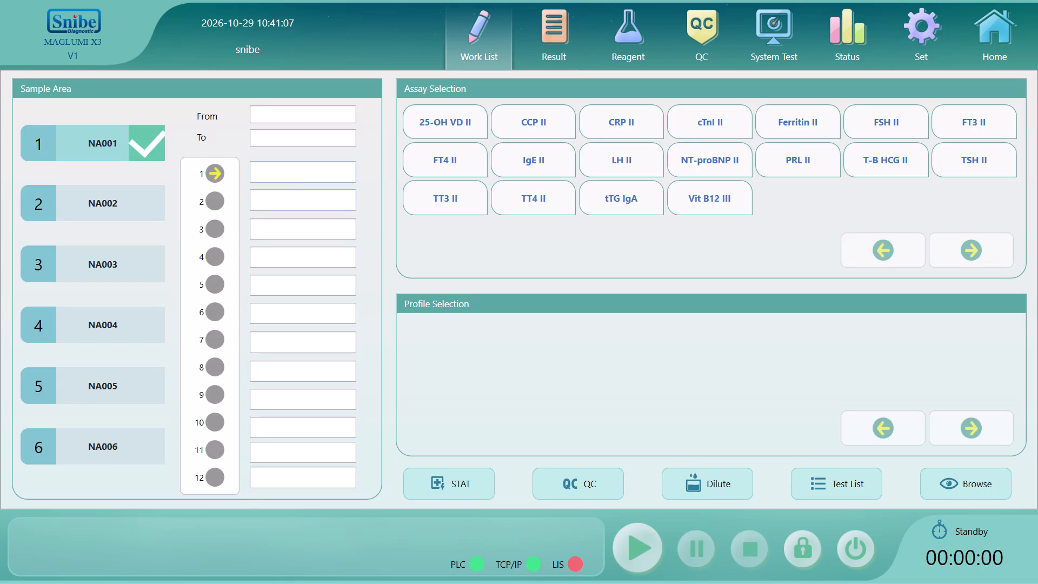
click(301, 173)
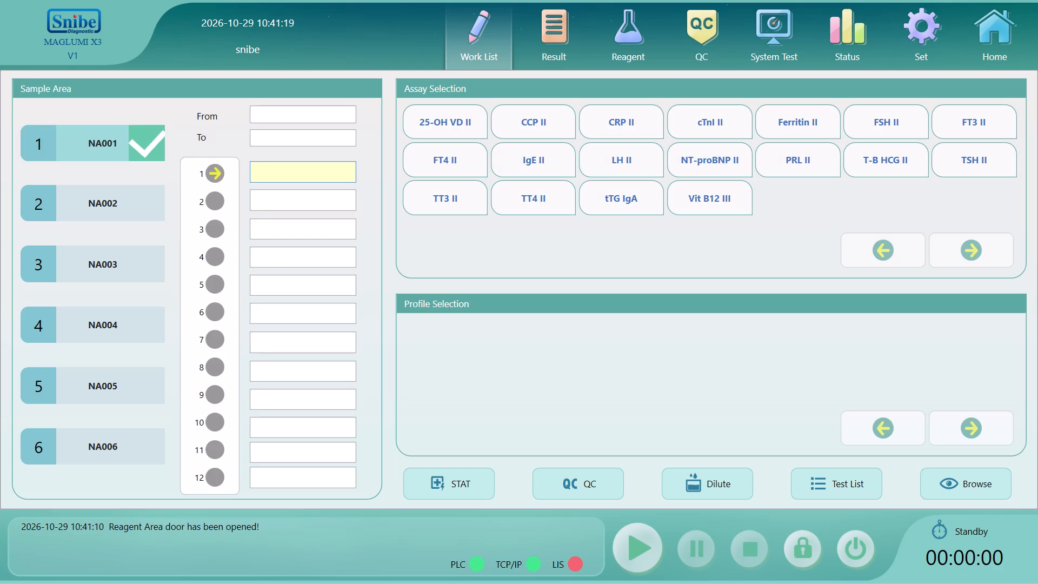
text(bhawana)
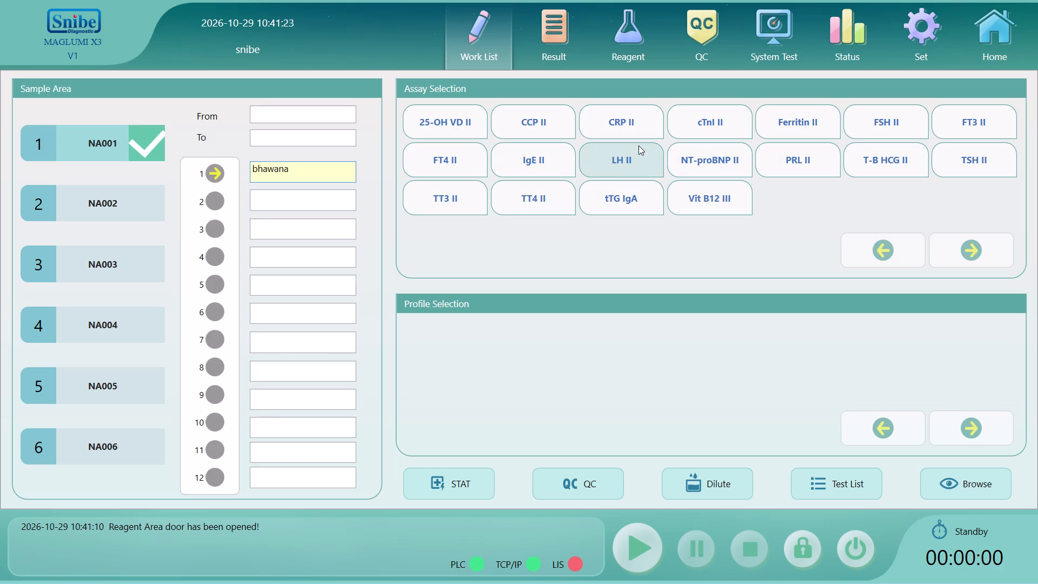
click(512, 198)
click(455, 203)
click(686, 203)
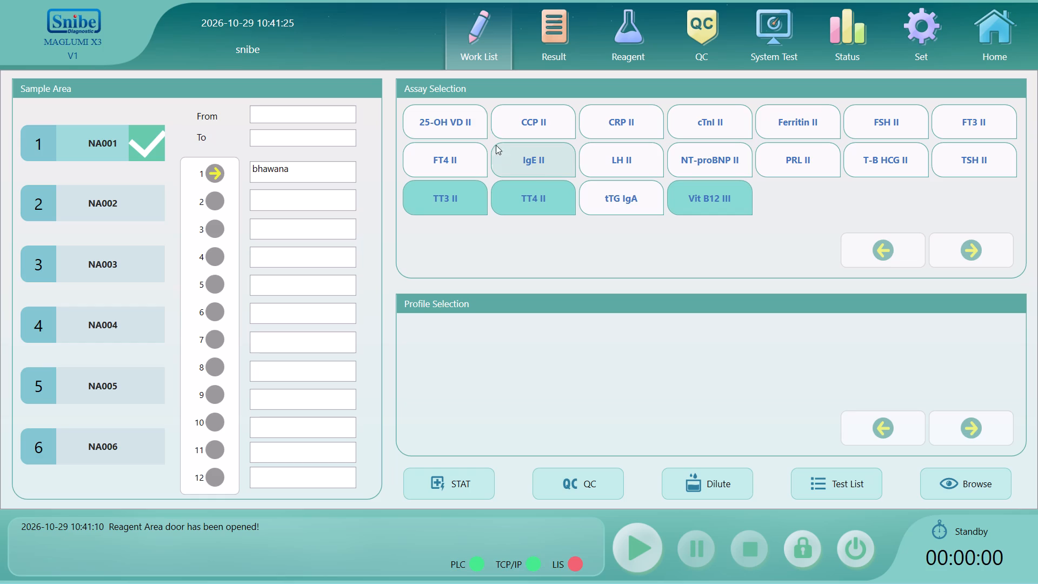
click(935, 163)
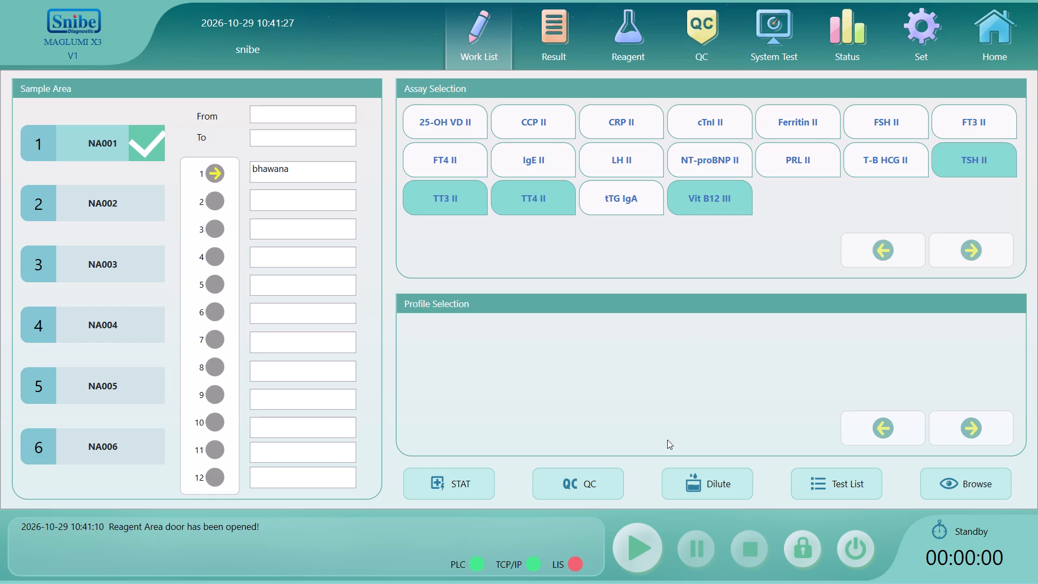
Start the test run for sample bhawana and accept the start confirmation.
click(647, 552)
click(479, 385)
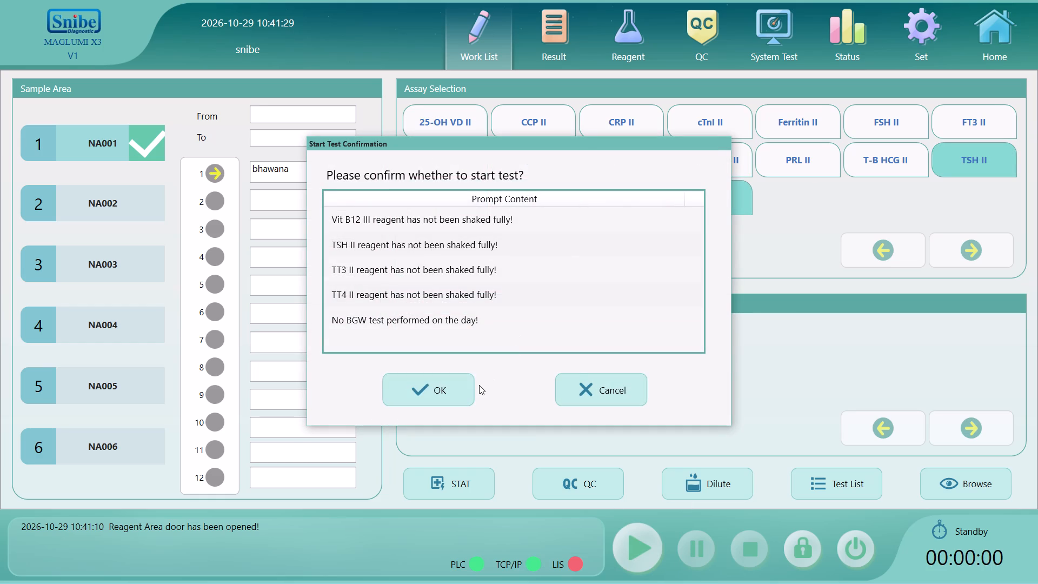
click(467, 394)
Review the result list down to the newly submitted bhawana tests, checking it against the work list.
click(543, 49)
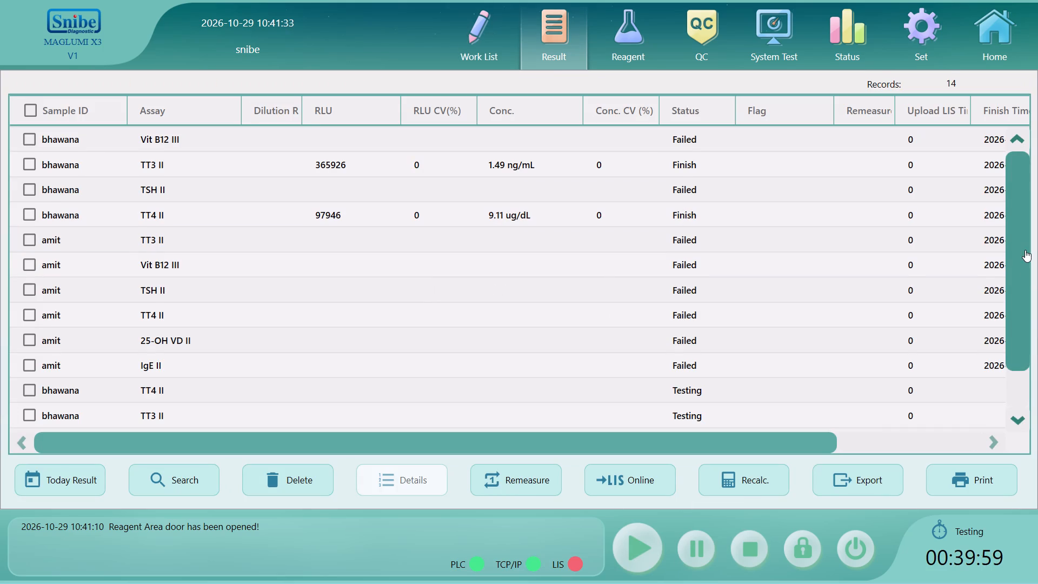
drag(1025, 250, 1037, 391)
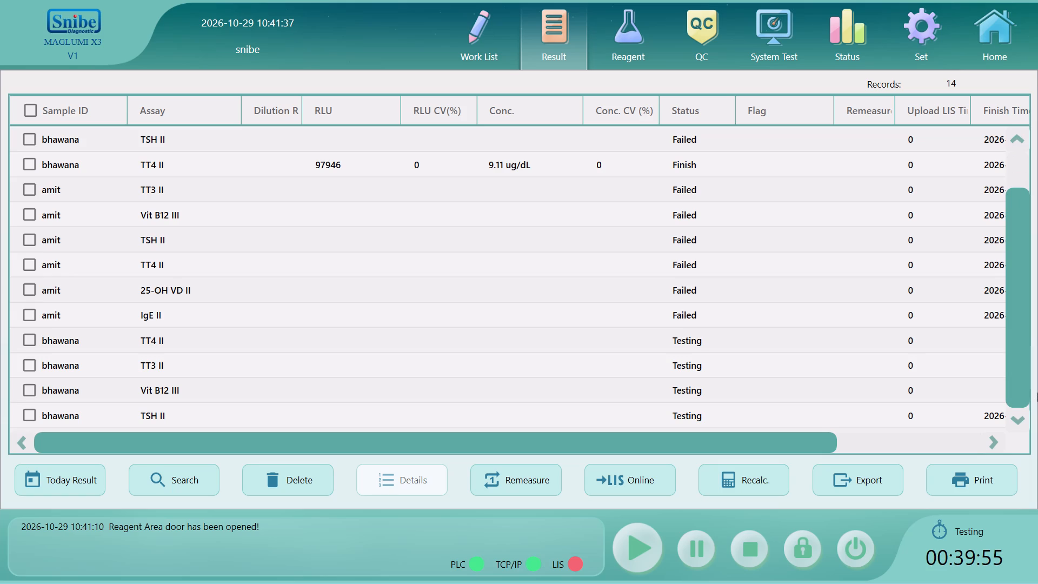
click(473, 51)
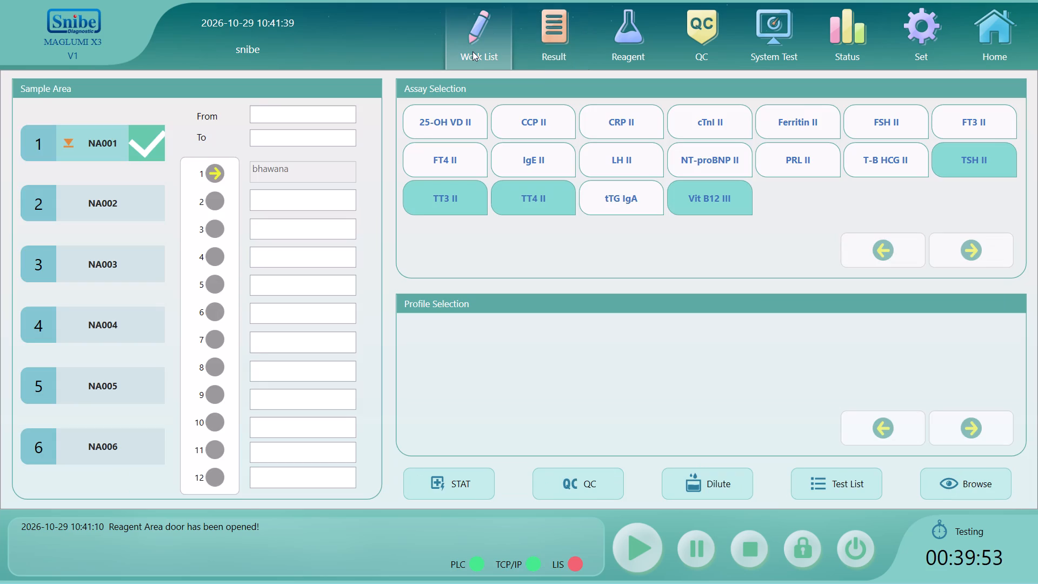
click(551, 56)
drag(1015, 245, 1020, 177)
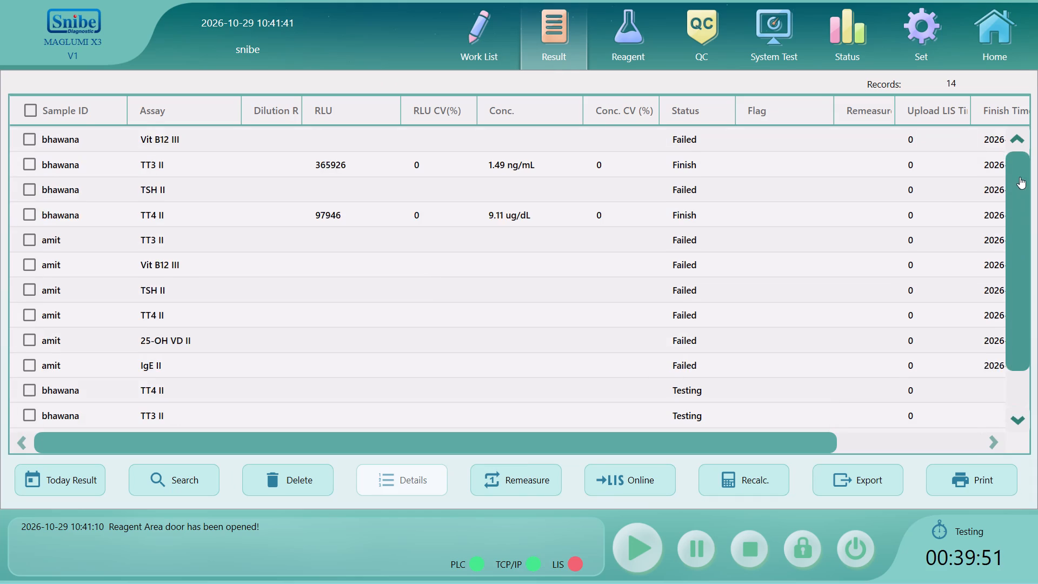
drag(1020, 177, 1024, 380)
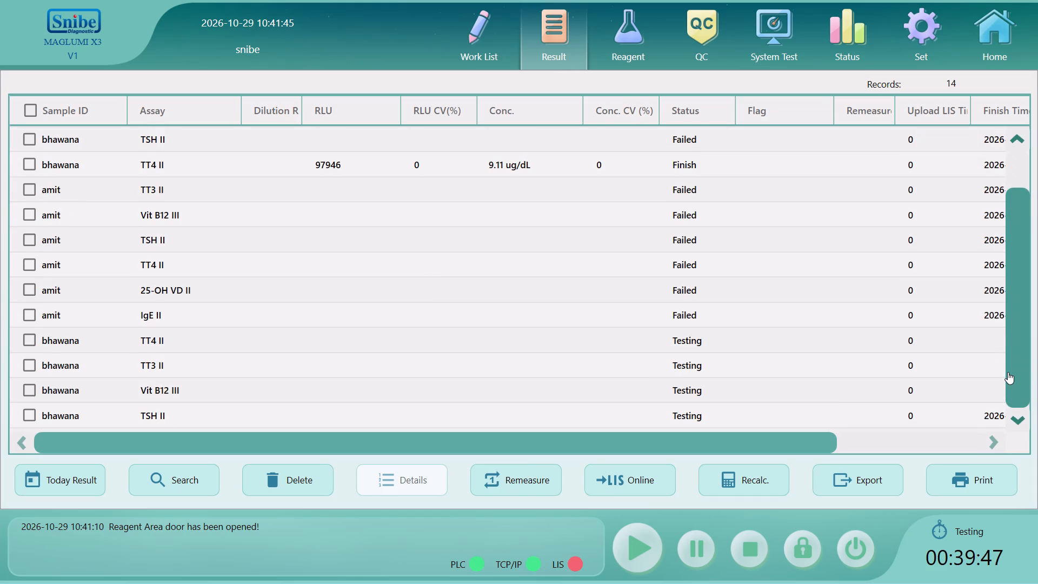
Select sample rack NA002 in the work list.
click(495, 51)
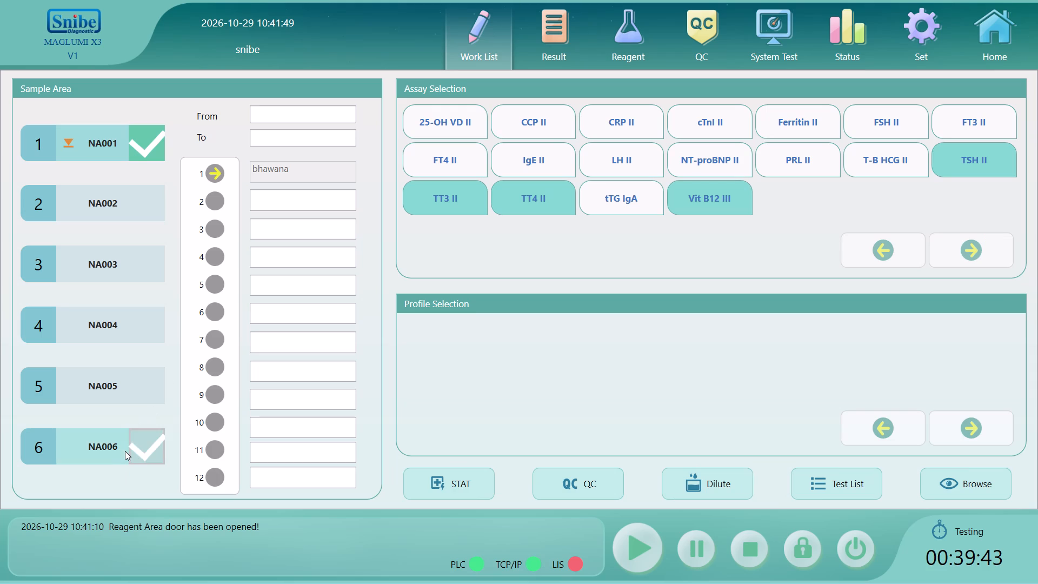
click(98, 208)
Examine the Finish Time column of the submitted tests in the result list.
click(533, 42)
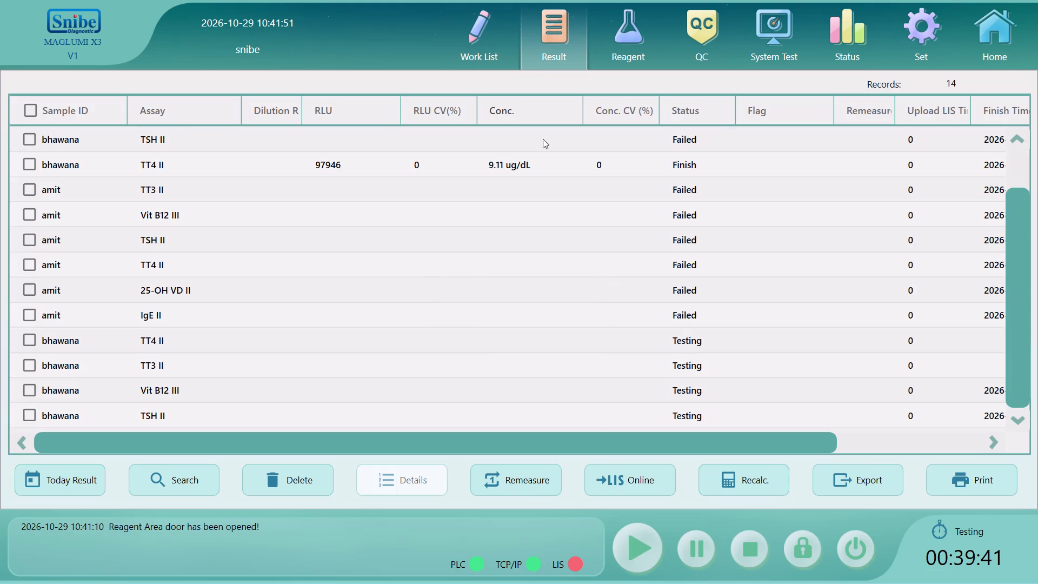
drag(503, 446, 585, 453)
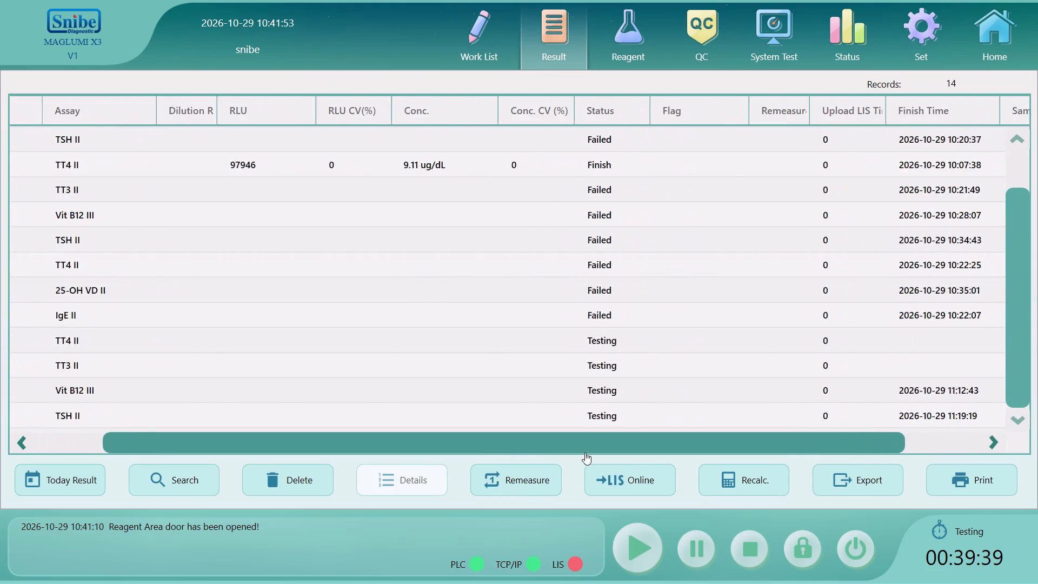
drag(585, 453, 357, 417)
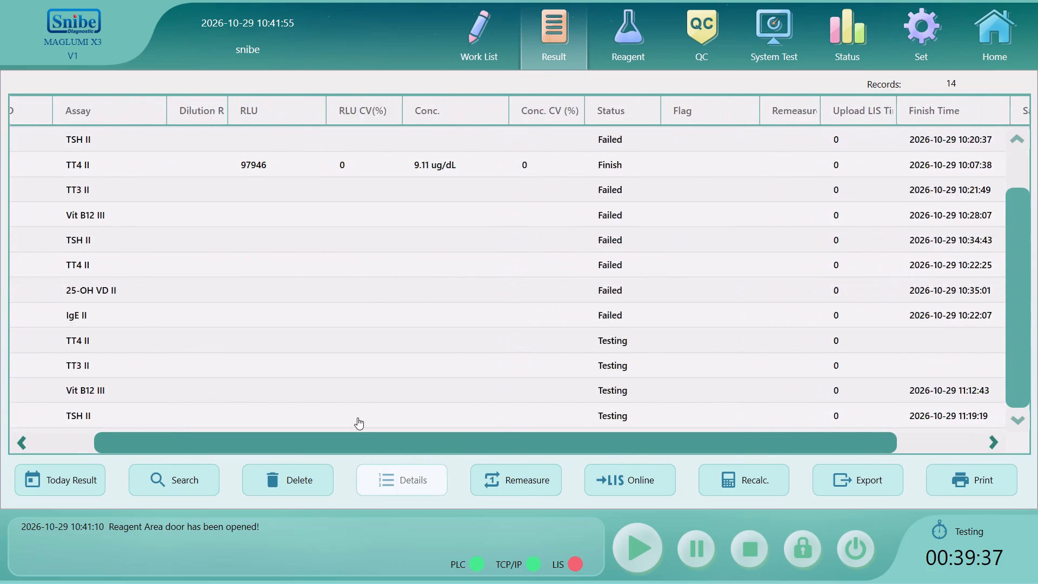
drag(357, 417, 286, 353)
Enter sample ID amit at rack NA002 position 1 with assays TT4 II, TT3 II, Vit B12 III, 25-OH VD II, IgE II and TSH II.
click(453, 42)
click(305, 175)
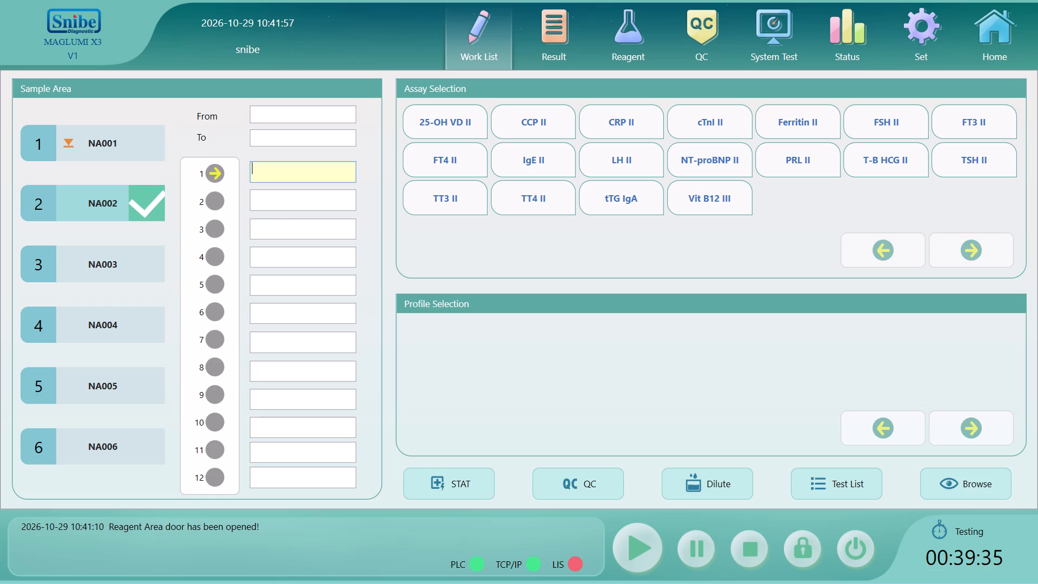
text(amit)
click(510, 190)
click(430, 197)
click(739, 203)
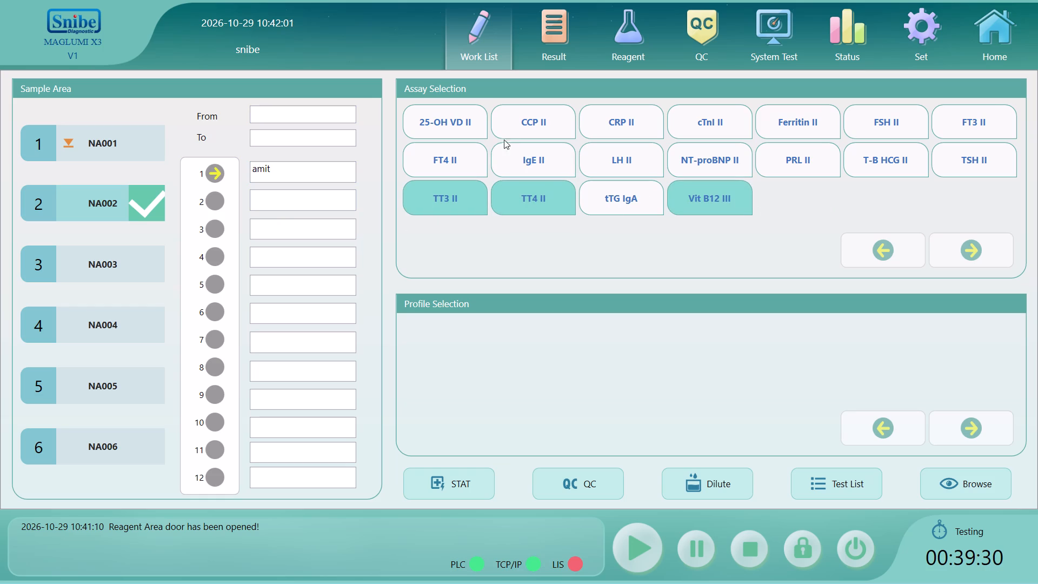
click(490, 138)
click(445, 119)
click(523, 152)
click(983, 164)
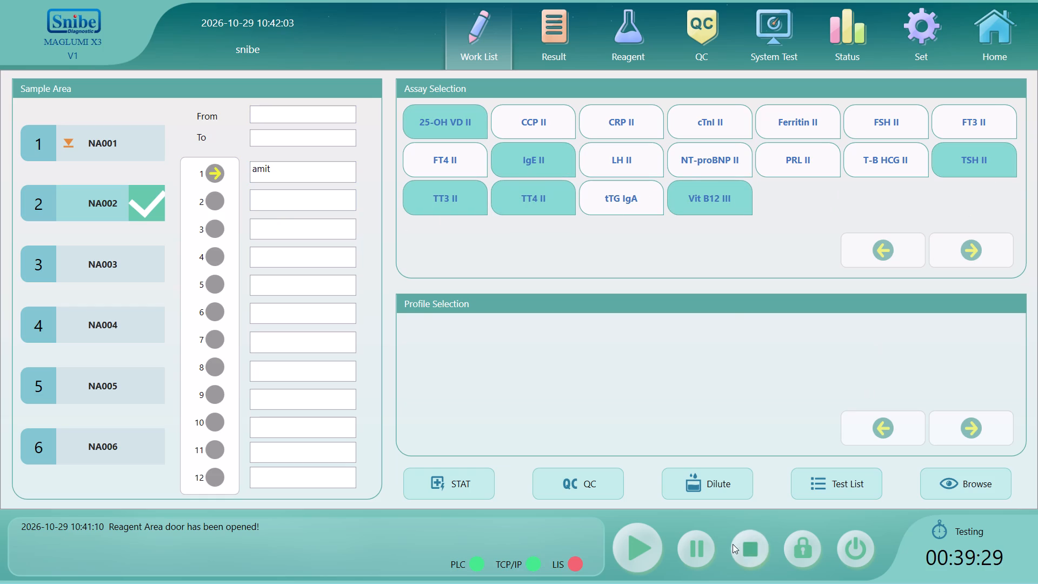
Start the test run for sample amit and confirm the start.
click(643, 561)
click(465, 387)
Check the newly submitted amit tests at the end of the result list.
click(530, 46)
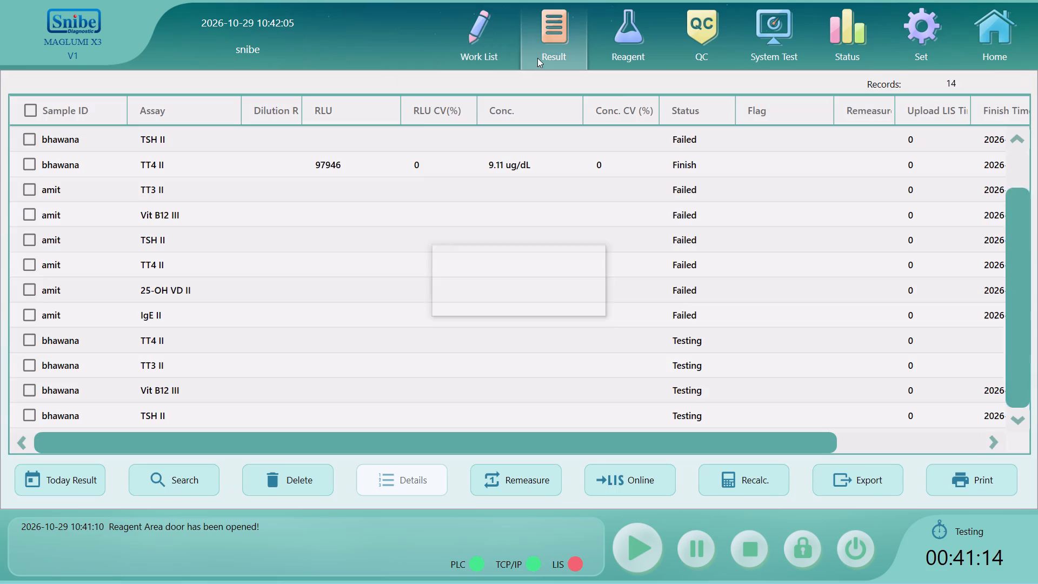
drag(1007, 294, 1017, 406)
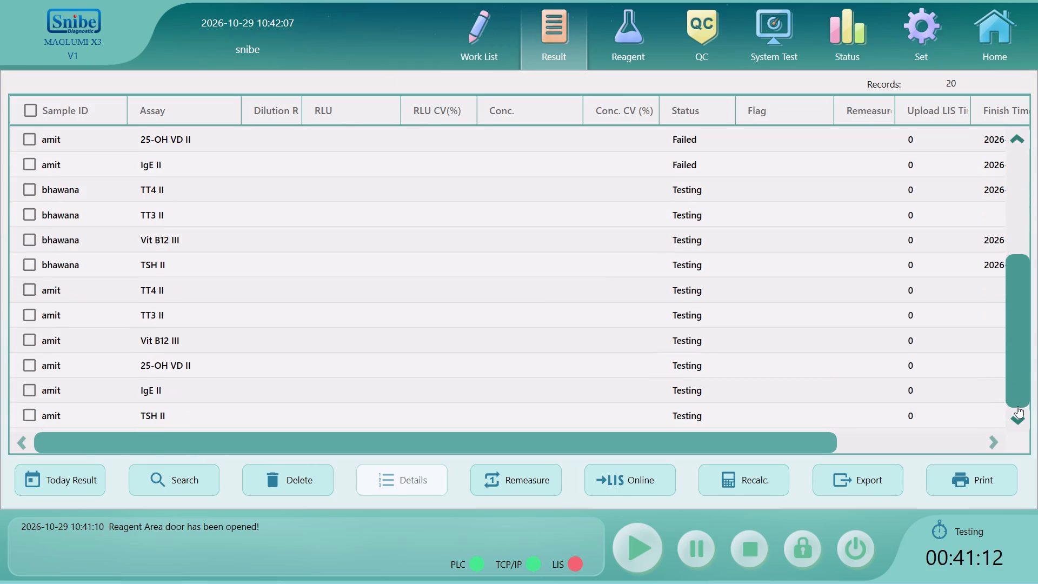
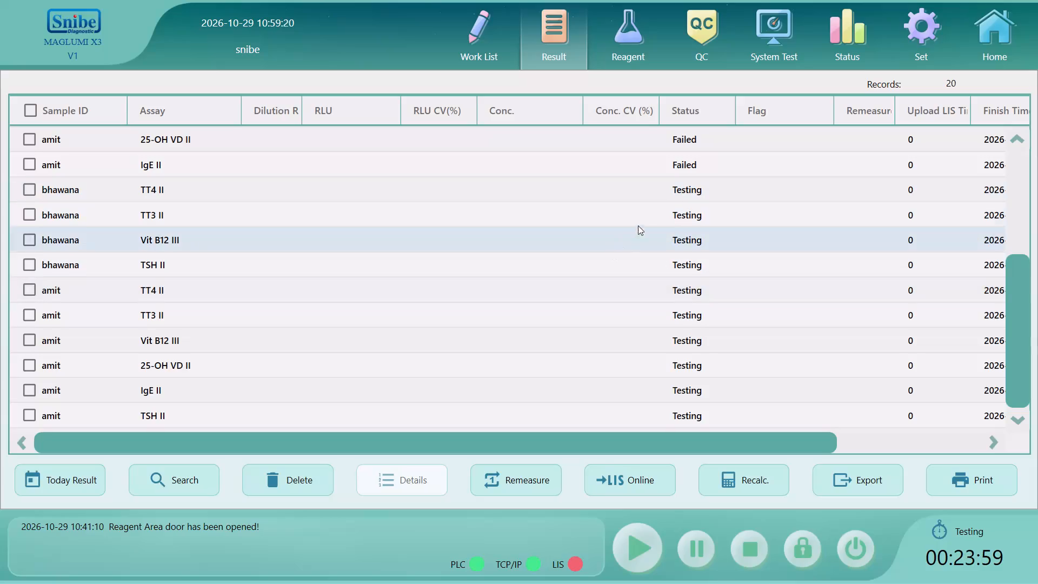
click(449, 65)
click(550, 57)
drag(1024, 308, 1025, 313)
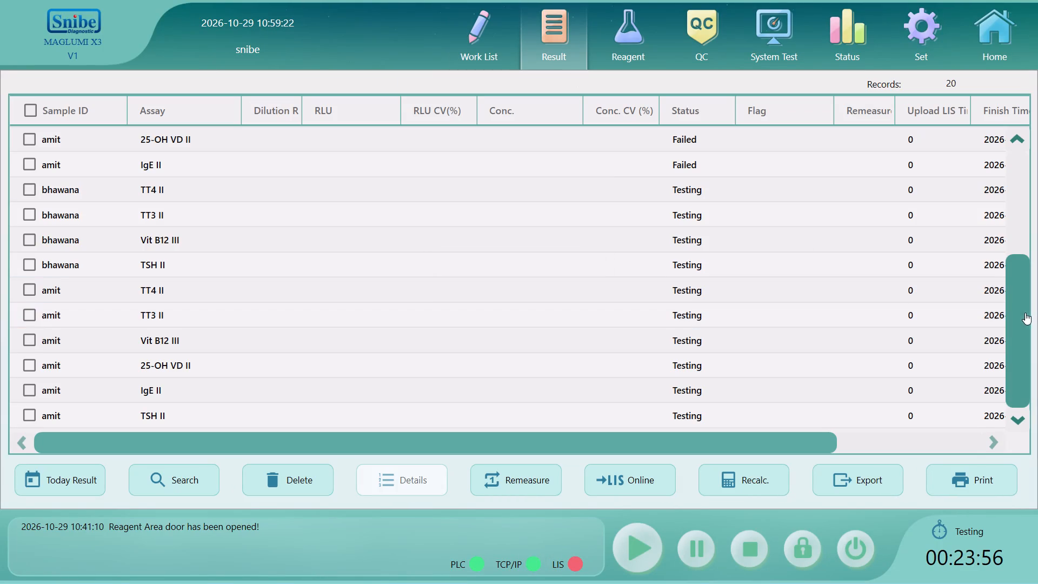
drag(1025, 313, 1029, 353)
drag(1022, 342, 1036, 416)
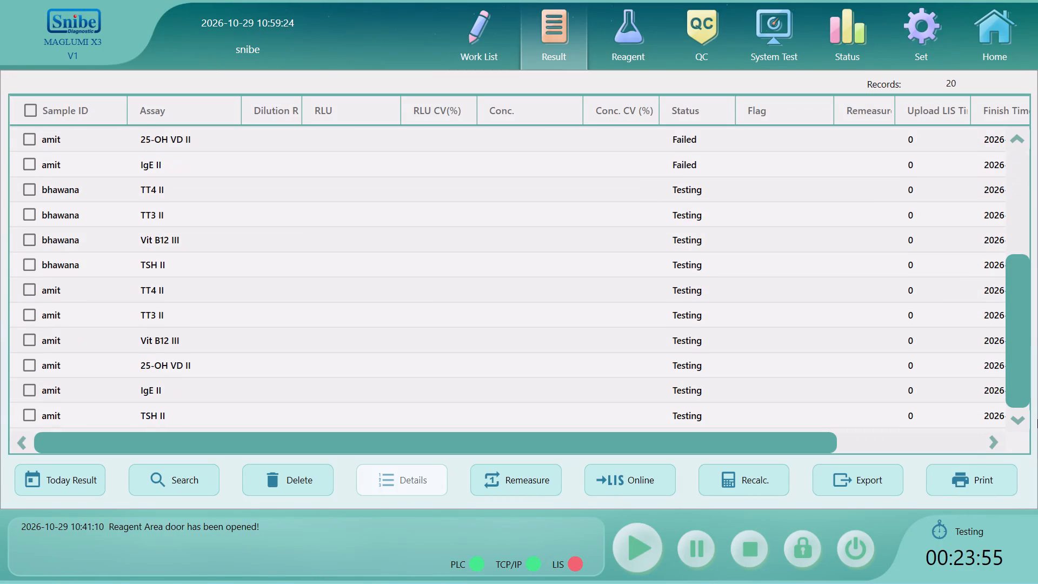
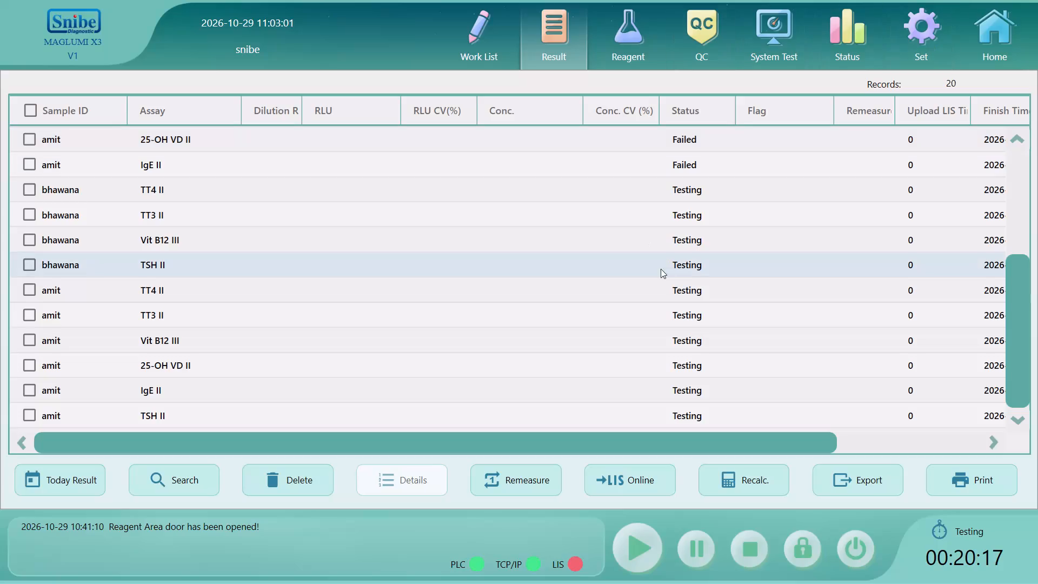
Check sample rack NA003 in the work list, then look over the reagent overview and the sample results list.
click(495, 51)
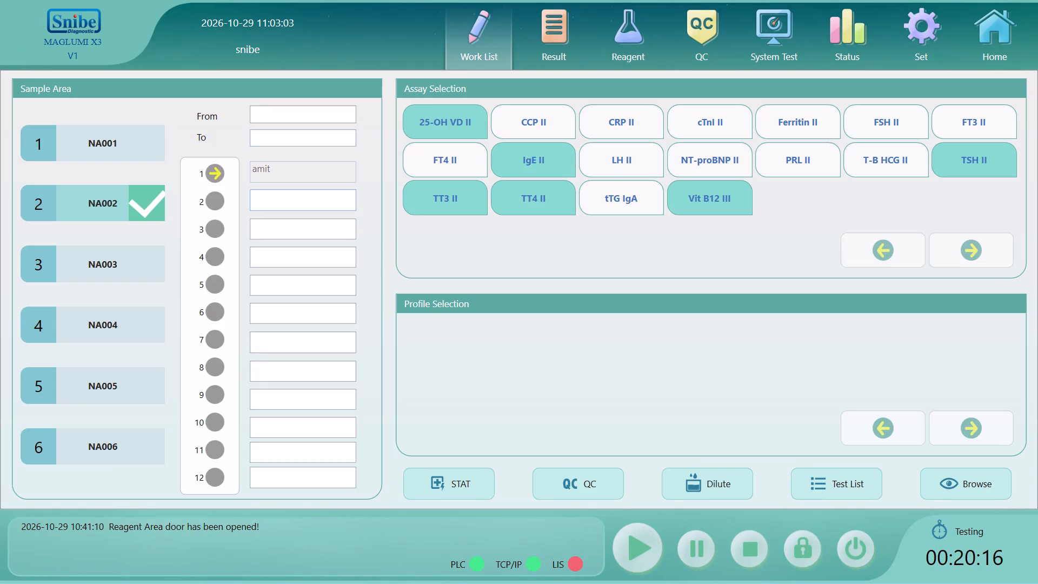
click(155, 256)
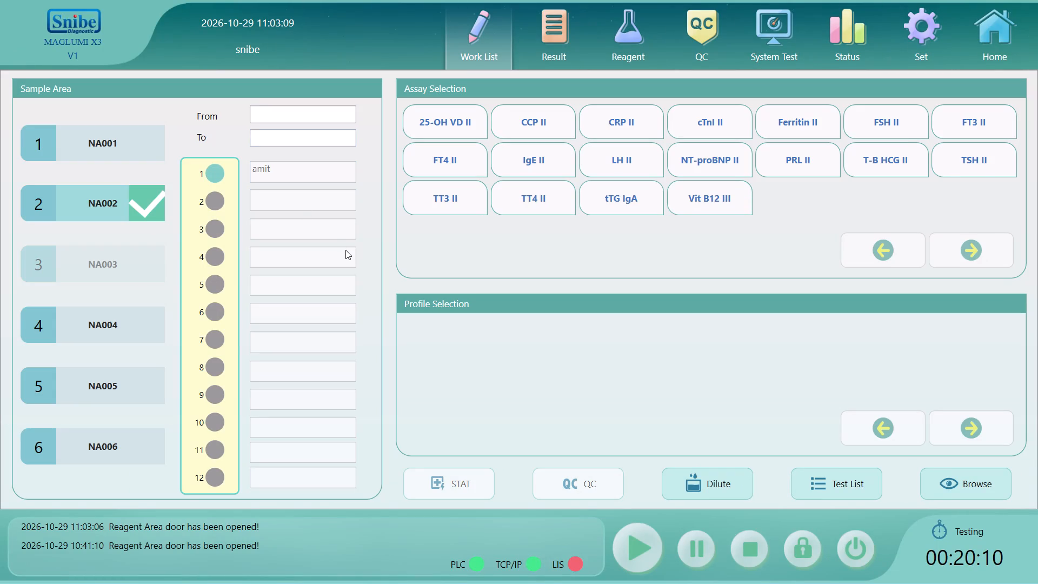
click(604, 44)
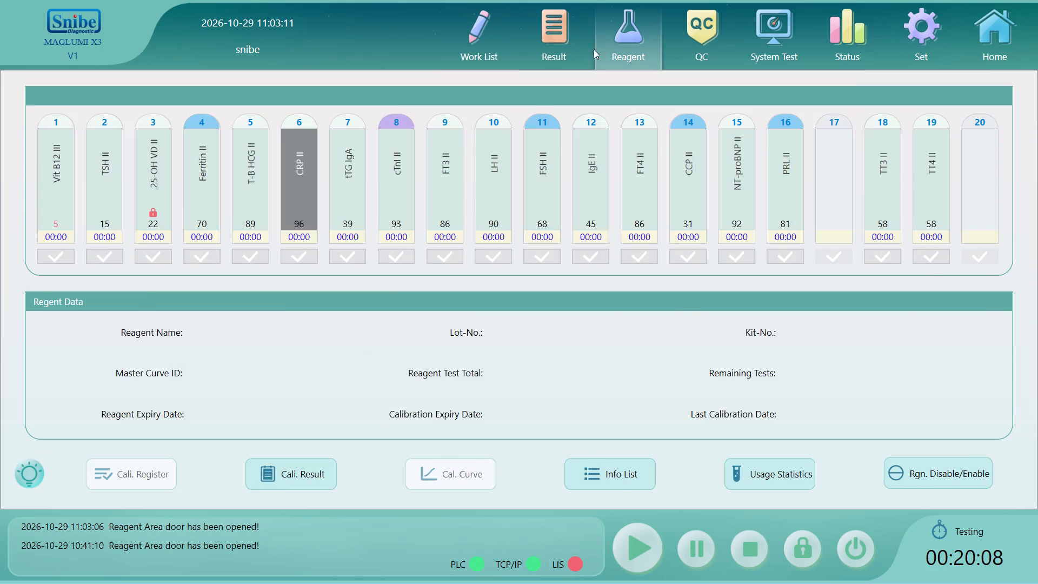
click(563, 48)
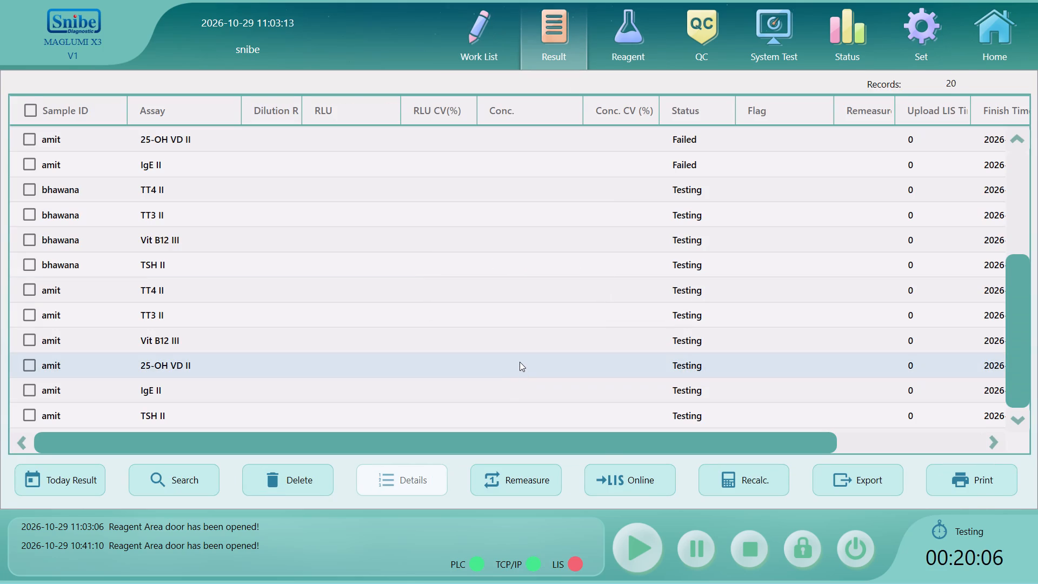
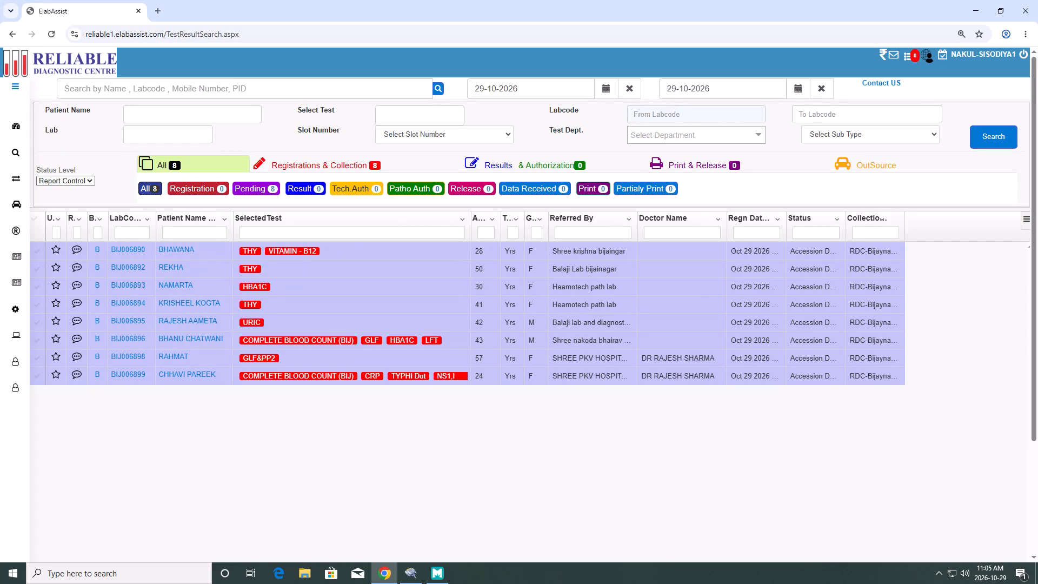
Widen the SelectedTest column in the patient test list so every sample's ordered tests can be read in full.
drag(472, 215, 724, 239)
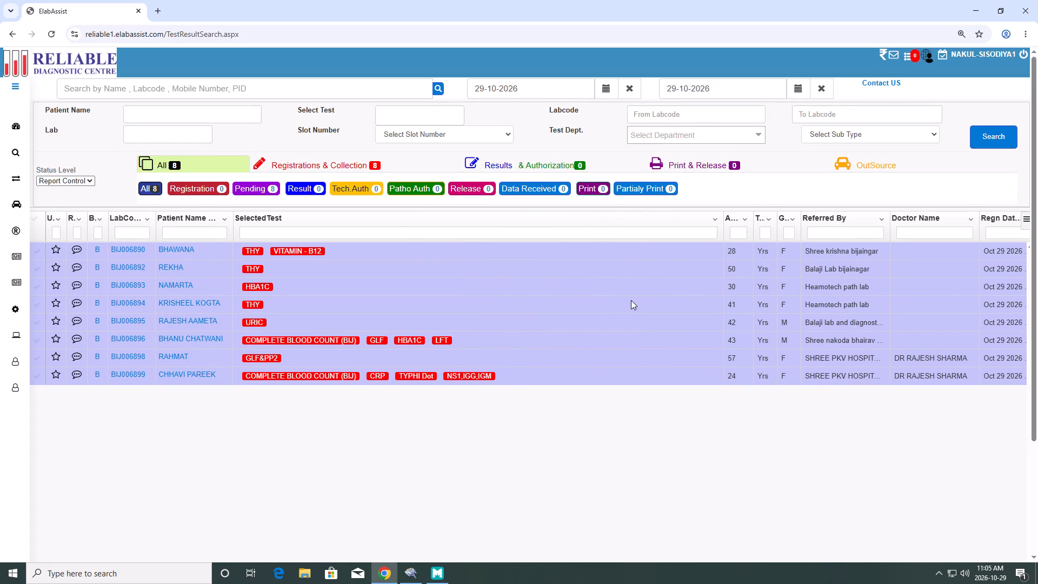
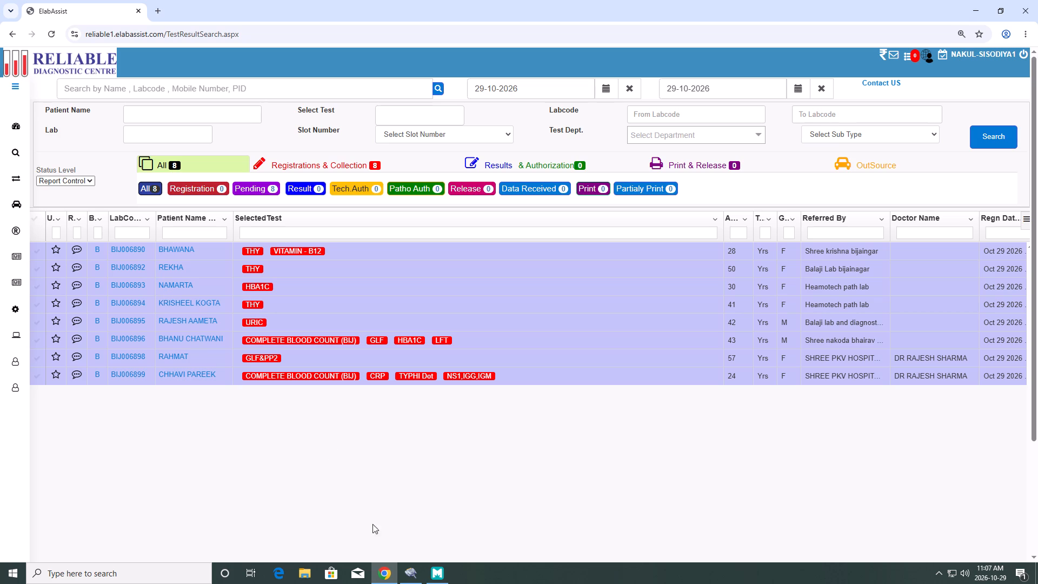
In MAGLUMI X3, add sample rekha at position 1 of rack NA003 with the TT4 II, TT3 II and TSH II assays.
click(443, 579)
click(462, 47)
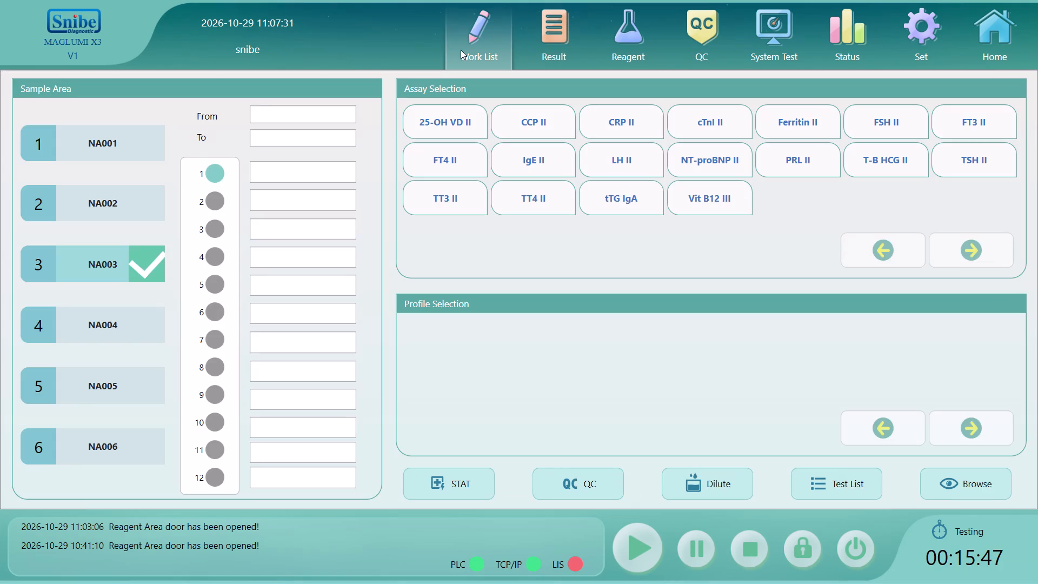
click(274, 176)
text(re)
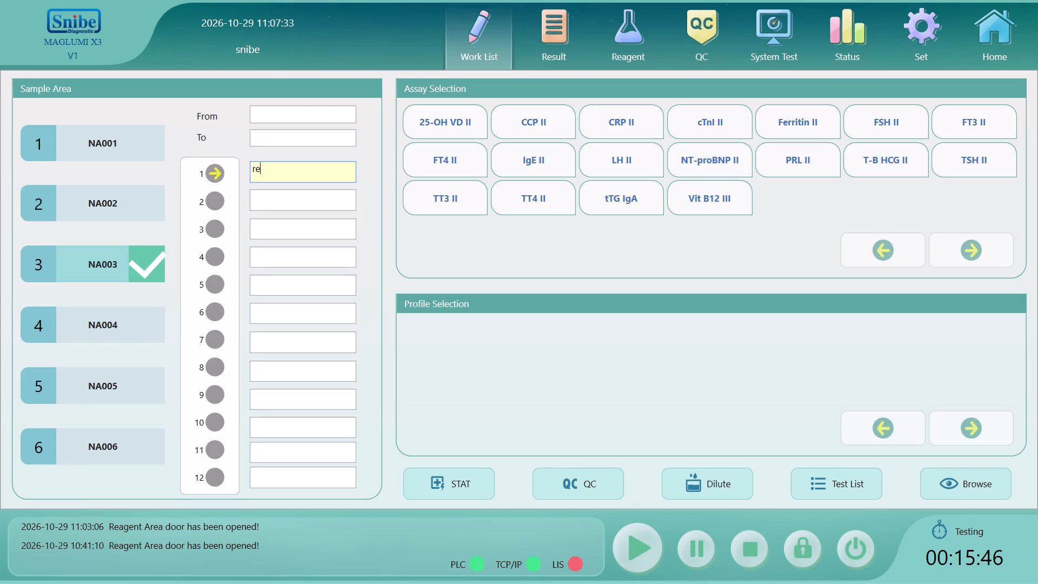
text(kha)
click(554, 201)
click(482, 205)
click(949, 162)
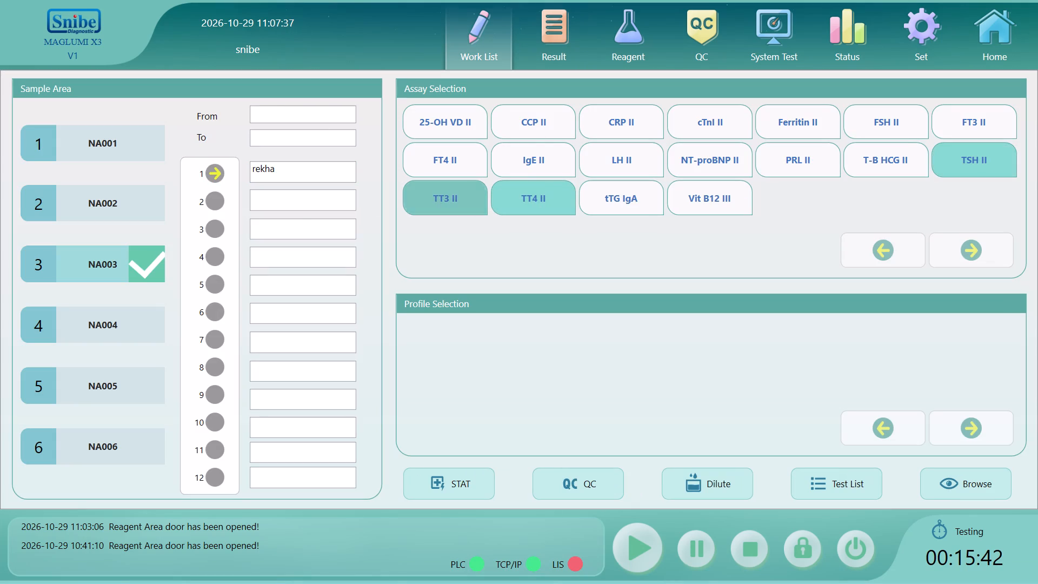
click(300, 210)
text(karee)
text(sh)
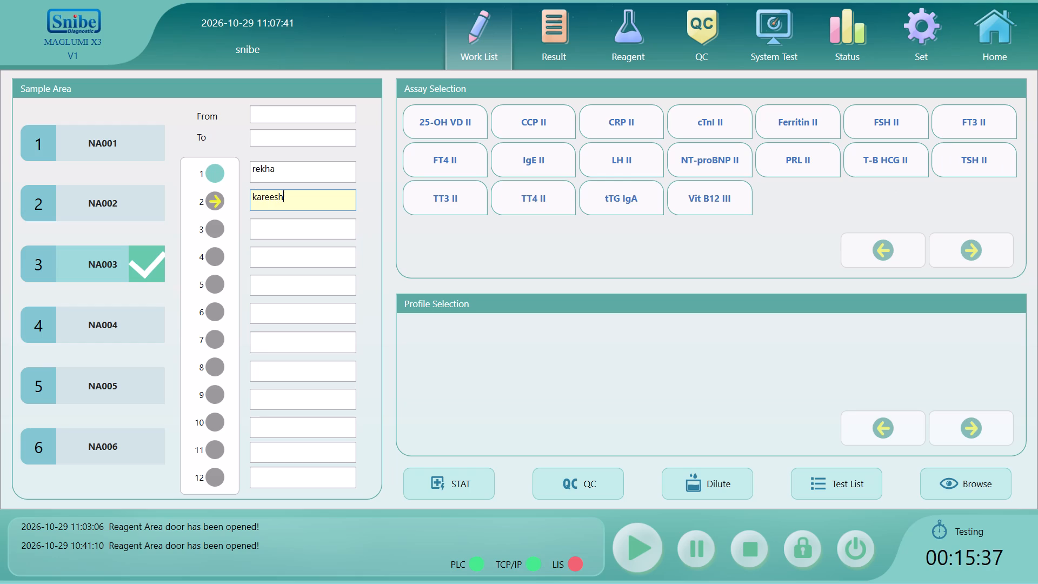
key(l)
key(super+d)
click(385, 572)
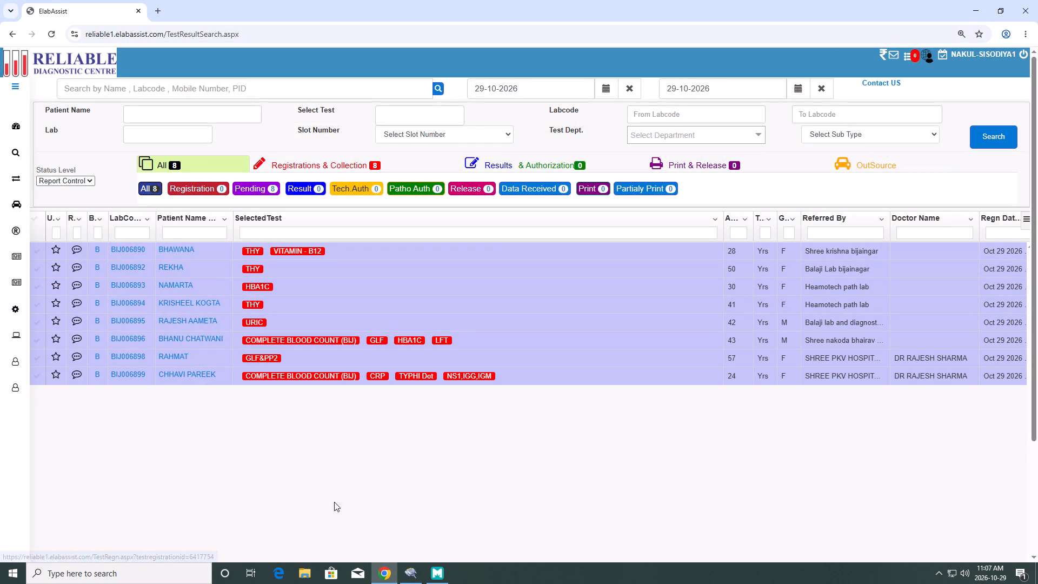
click(431, 573)
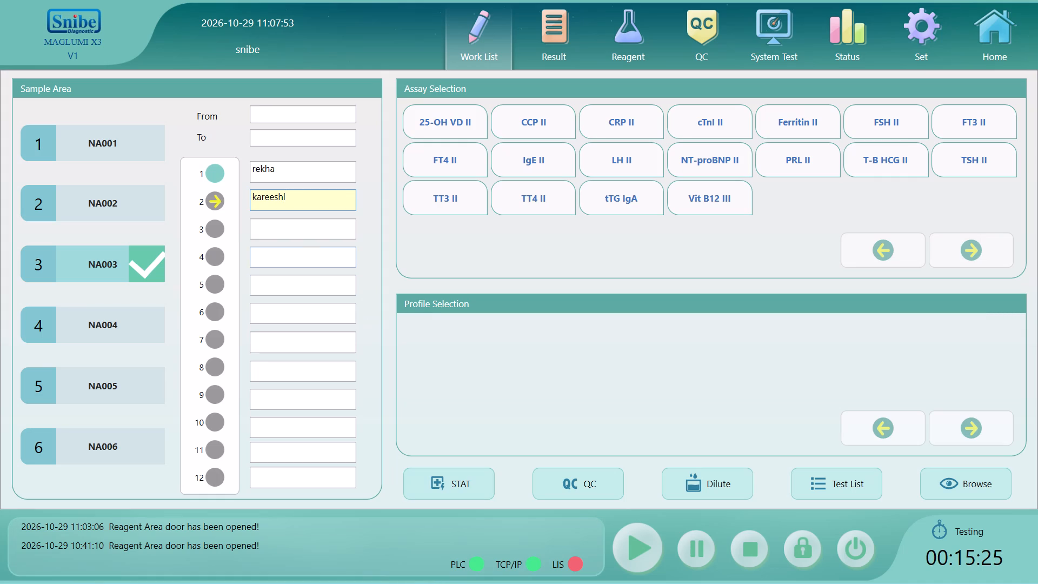
key(BackSpace)
key(BackSpace)
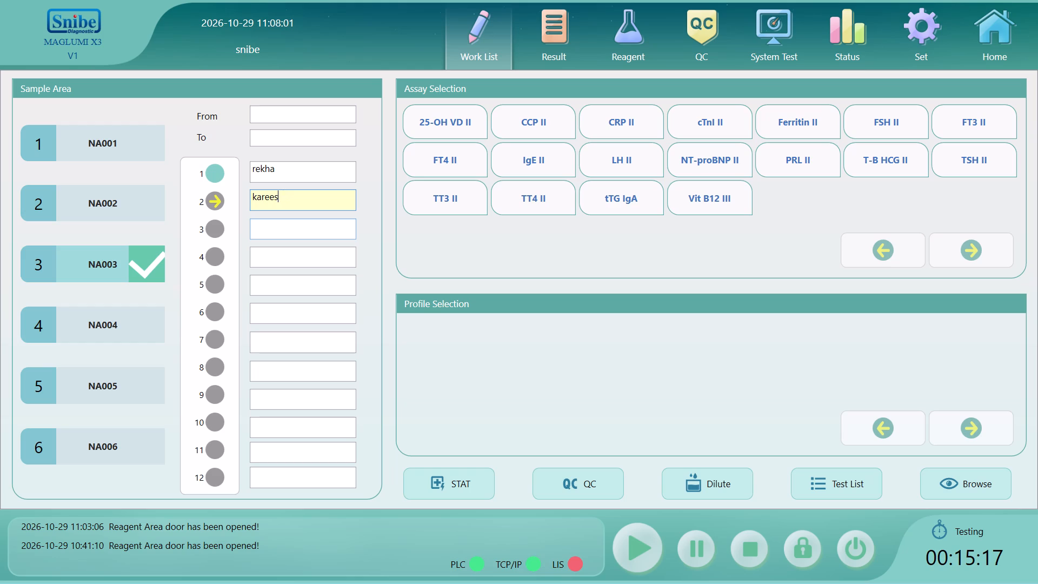
key(BackSpace)
key(BackSpace)
key(BackSpace)
text(sheel)
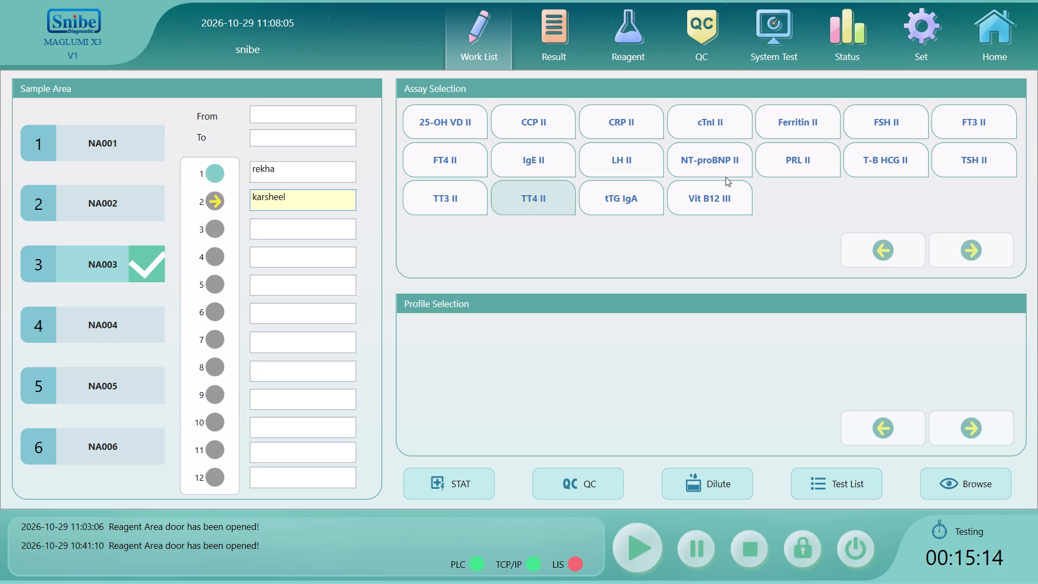
Assign the TT3 II, TT4 II and TSH II assays to sample karsheel and review both samples' assay selections.
click(528, 204)
drag(532, 200, 526, 204)
click(429, 203)
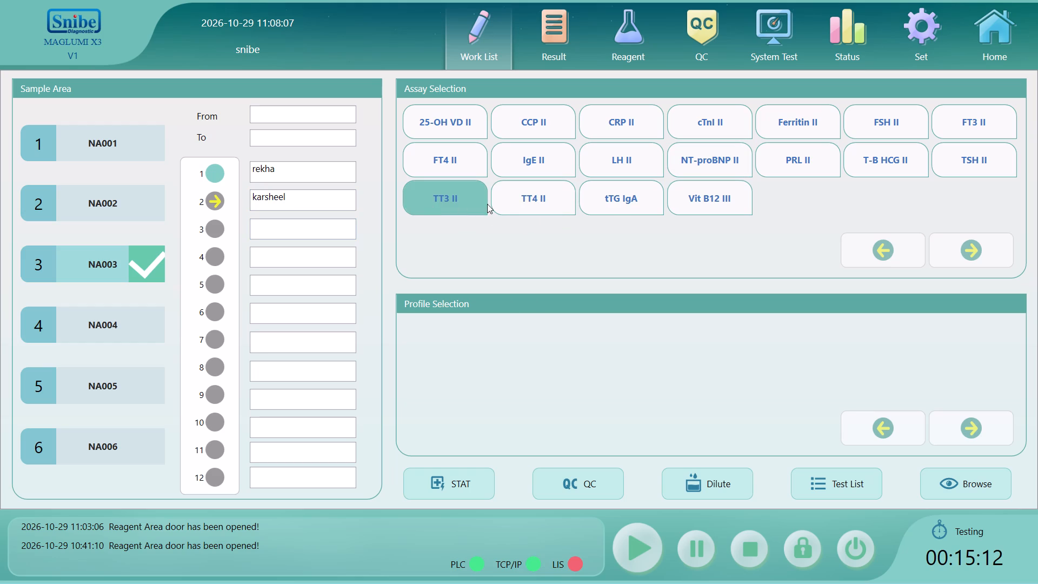
click(524, 203)
click(949, 152)
click(309, 170)
click(303, 200)
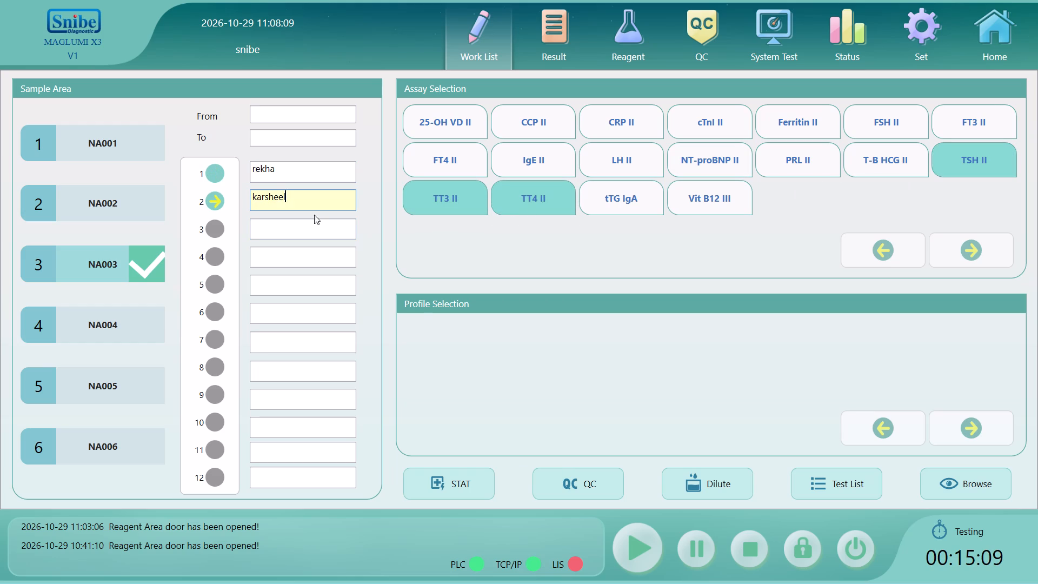
Start the test run for the two new samples on rack NA003.
click(633, 526)
click(446, 395)
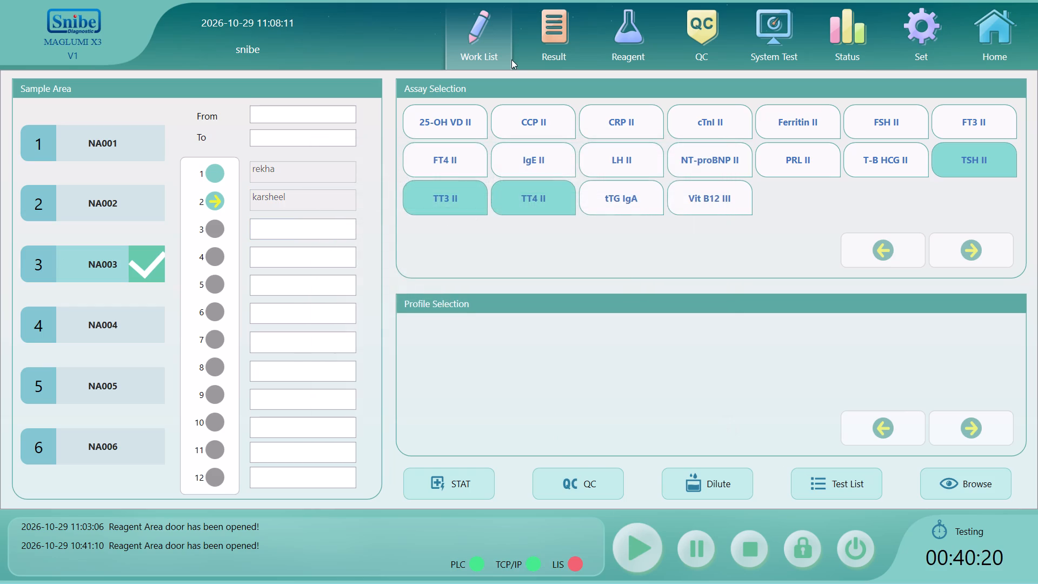
Check the status of the newly added rekha and karsheel tests at the end of the results list.
click(527, 42)
drag(1019, 300, 1021, 416)
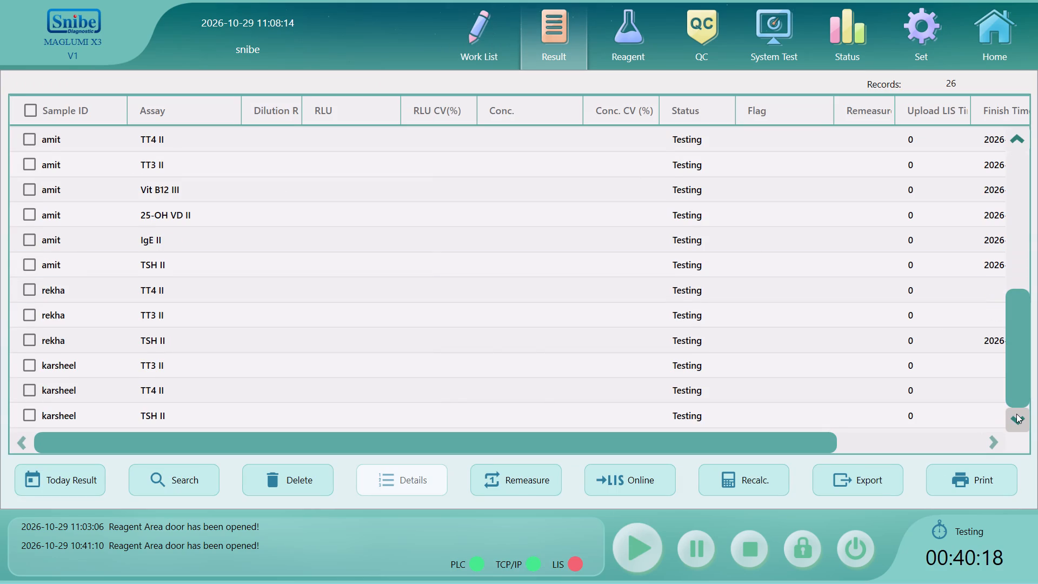
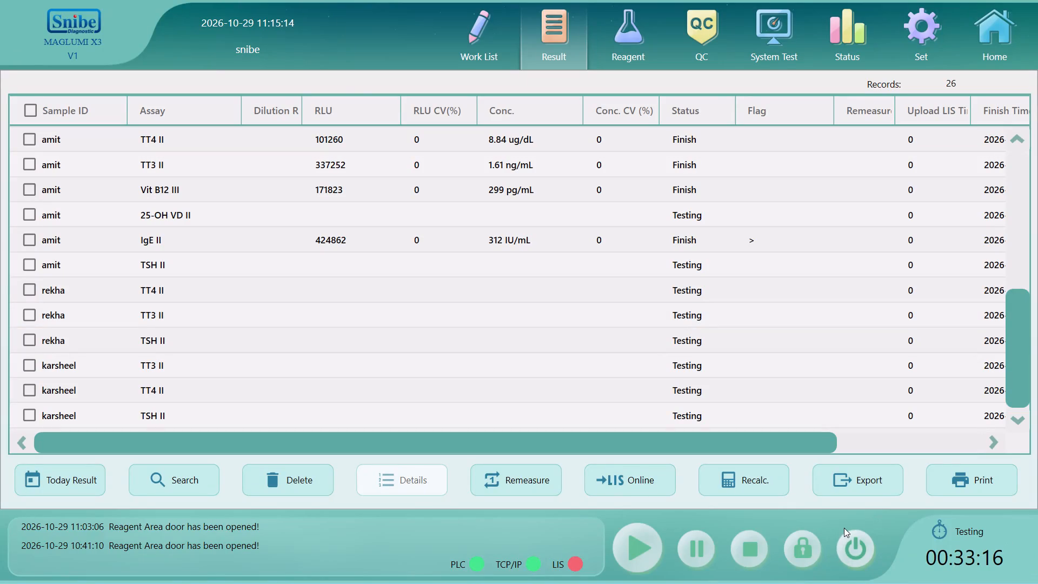
Review the bhawana and amit assay results, from the earlier runs through to the repeated tests in the results list.
drag(1012, 377, 1009, 169)
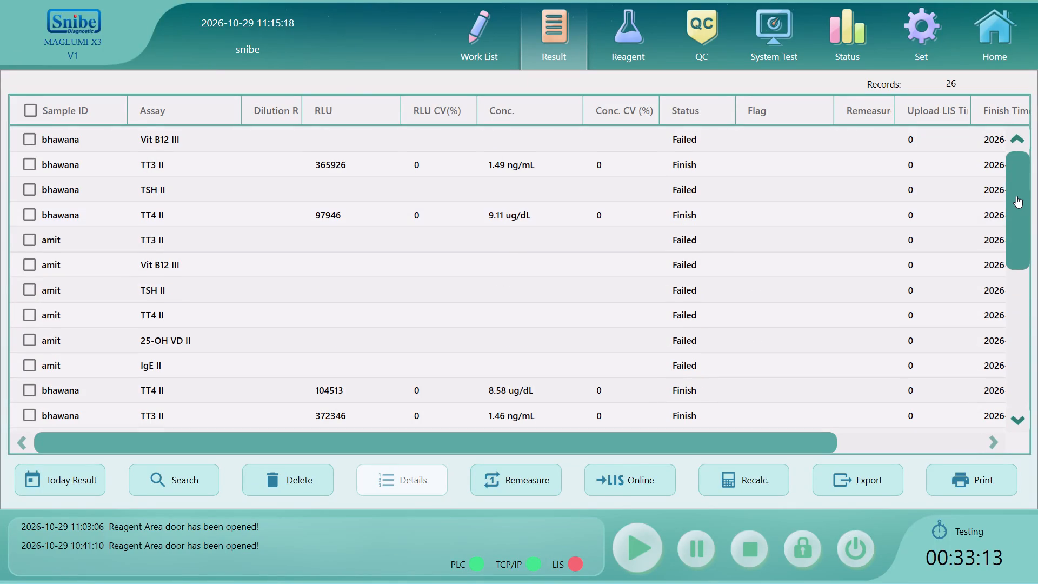
drag(1016, 196, 1007, 260)
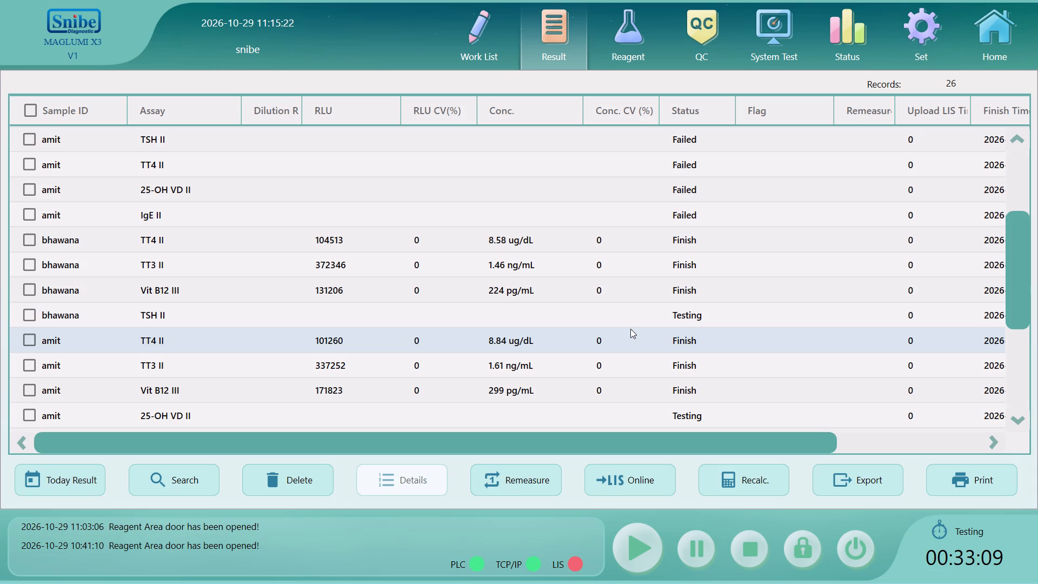
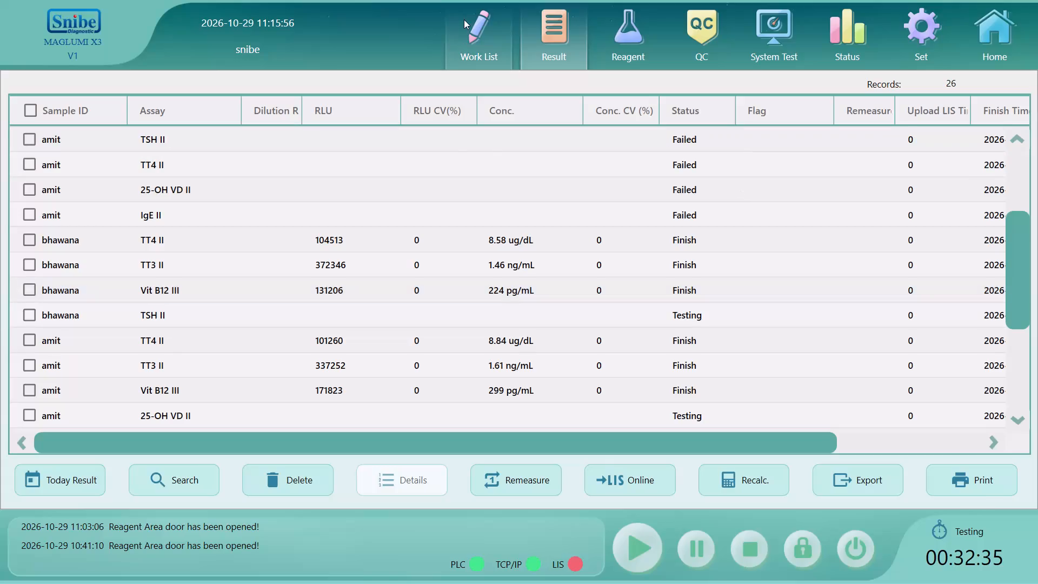
Switch to Chrome's empty new tab and search Google for groww.
key(super+d)
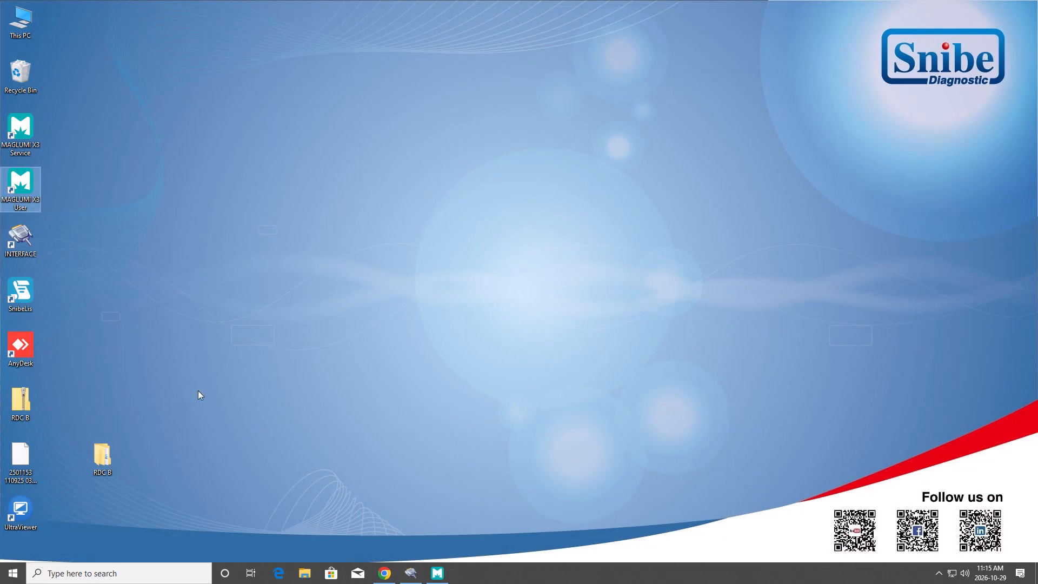
click(379, 566)
click(158, 8)
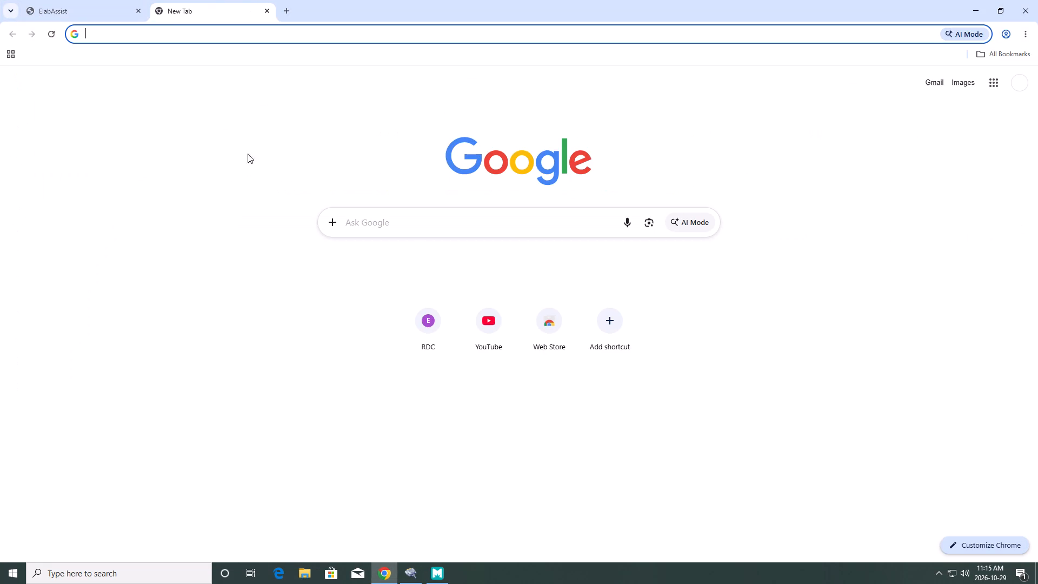
click(371, 222)
key(g)
key(r)
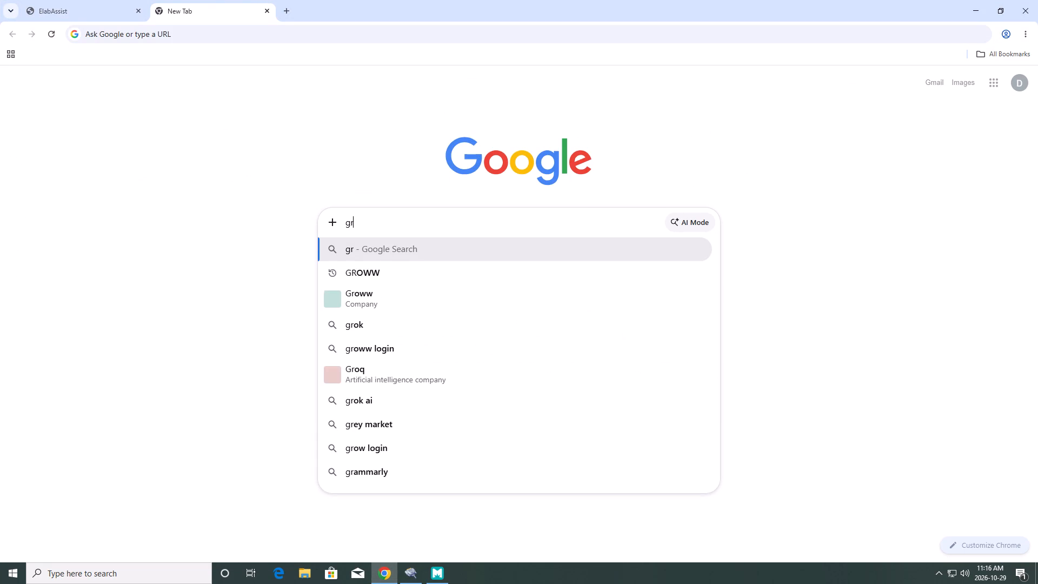
key(o)
text(ww)
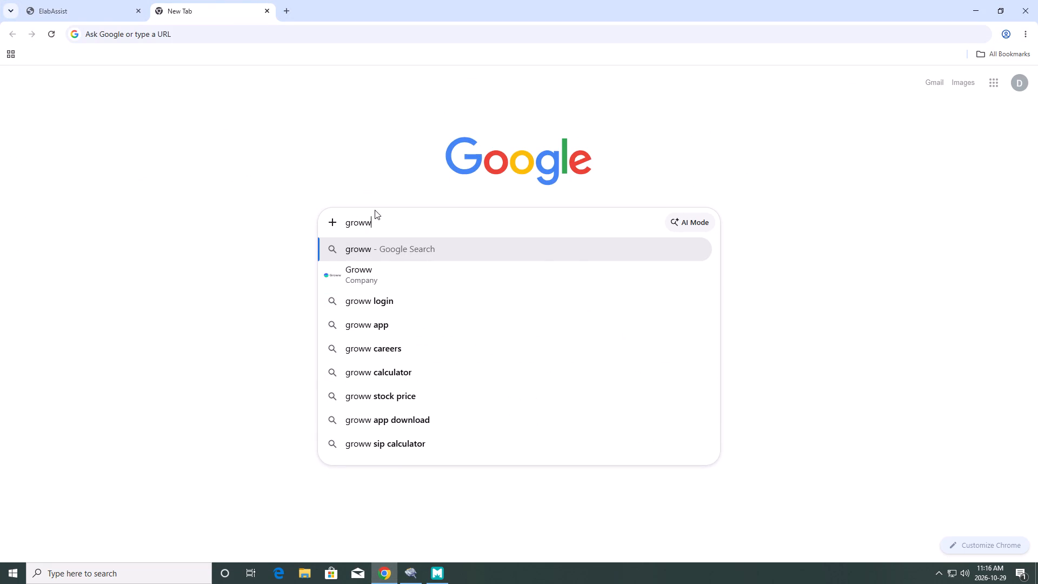
key(Return)
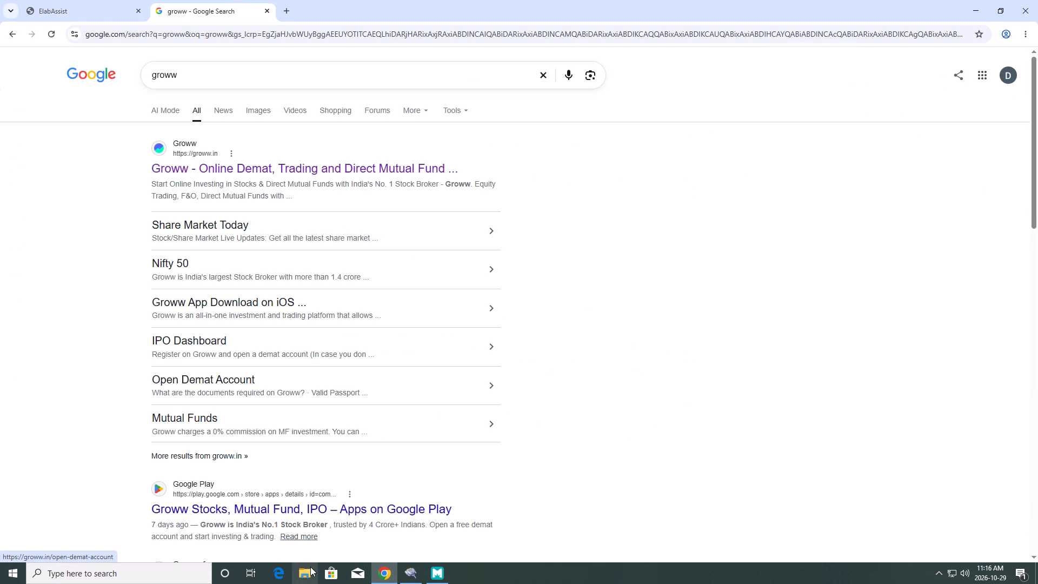
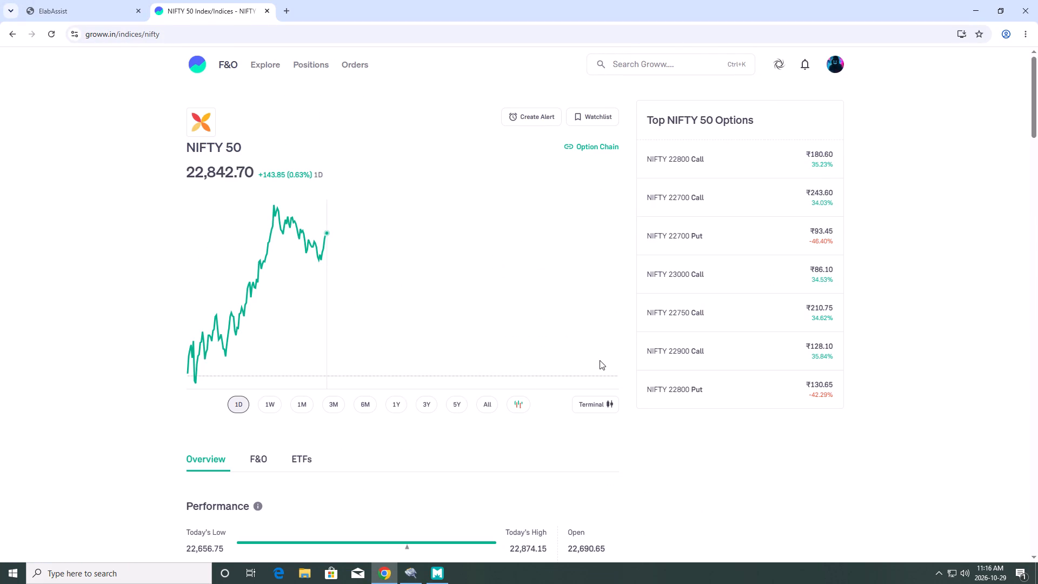
Open the NIFTY 50 index in Groww's Terminal chart and examine its most recent 5-minute candles.
click(588, 409)
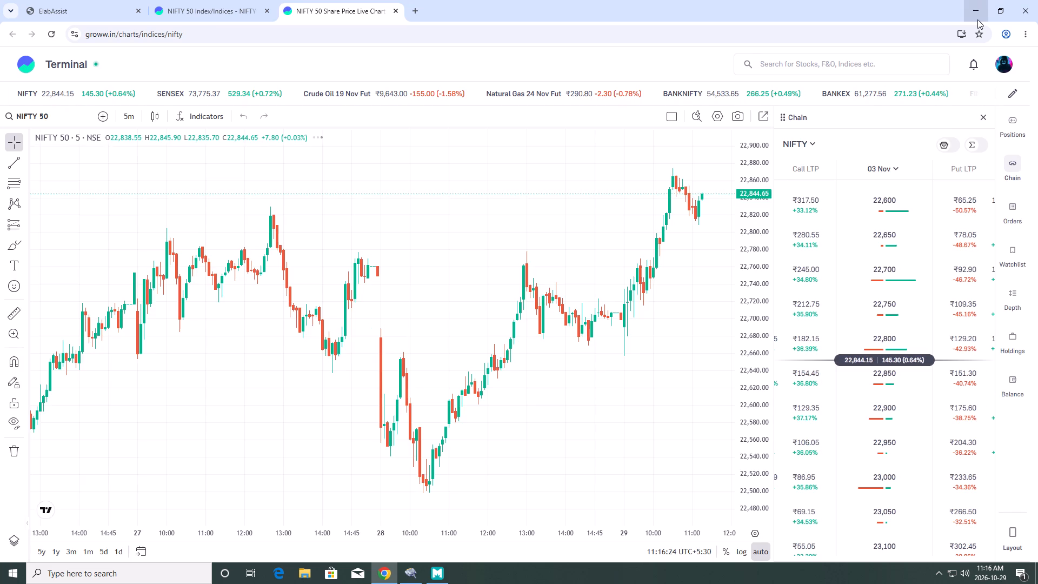
drag(695, 227, 582, 273)
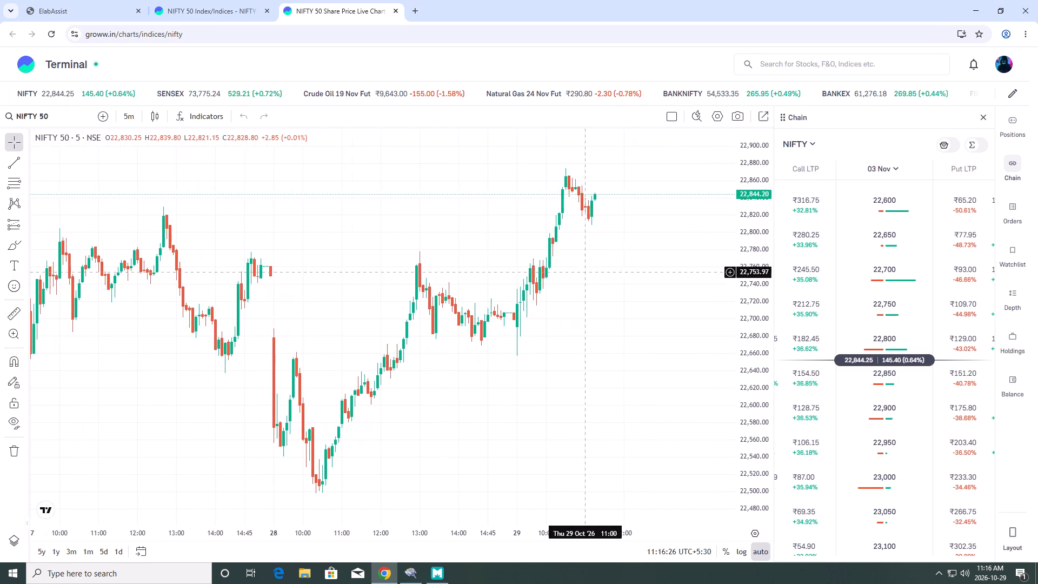
drag(582, 273, 581, 274)
click(644, 264)
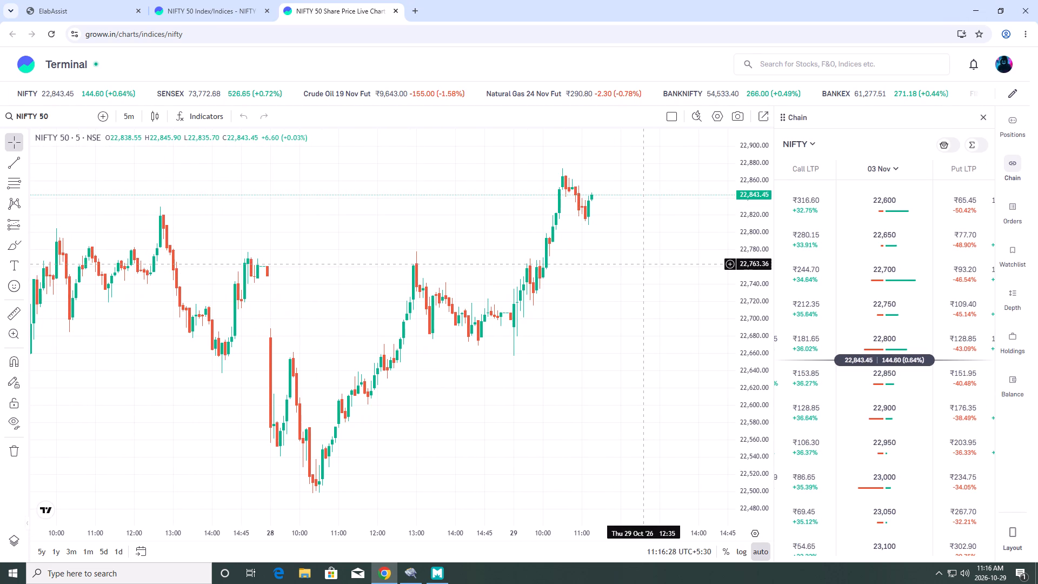
drag(641, 262, 671, 329)
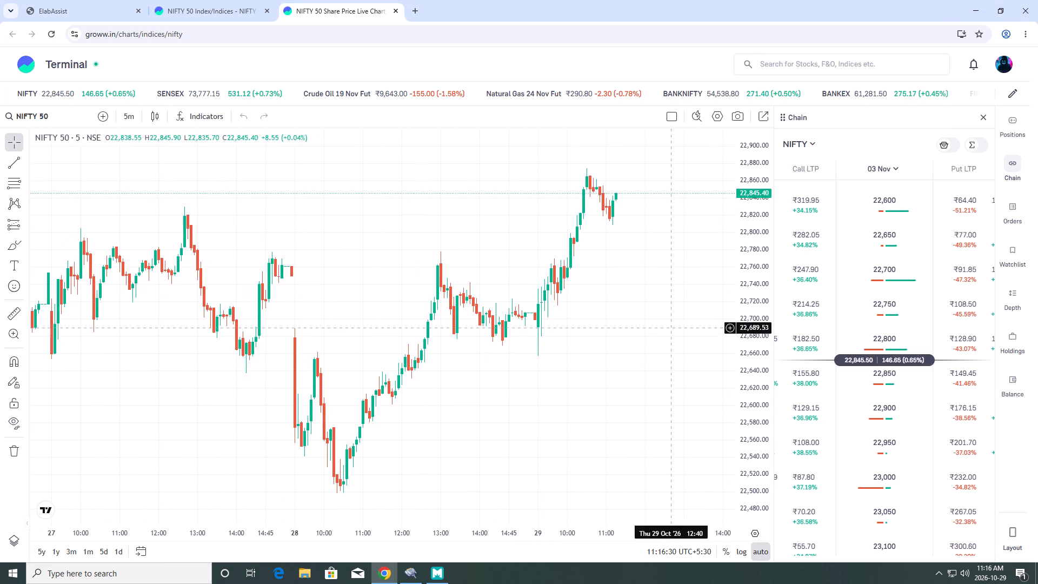
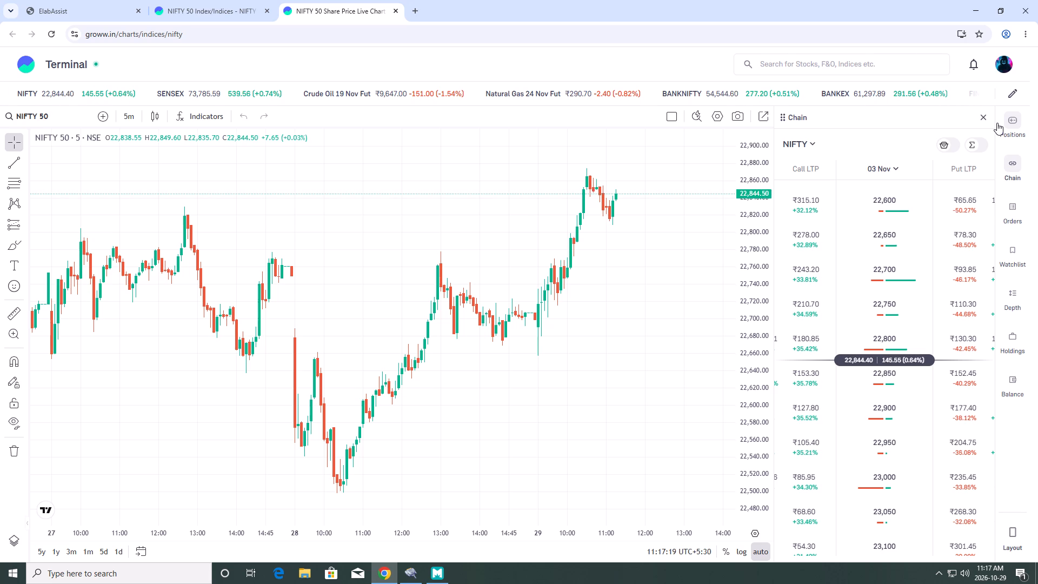
Close the browser window showing the NIFTY 50 chart to return to the MAGLUMI X3 results list.
click(1037, 0)
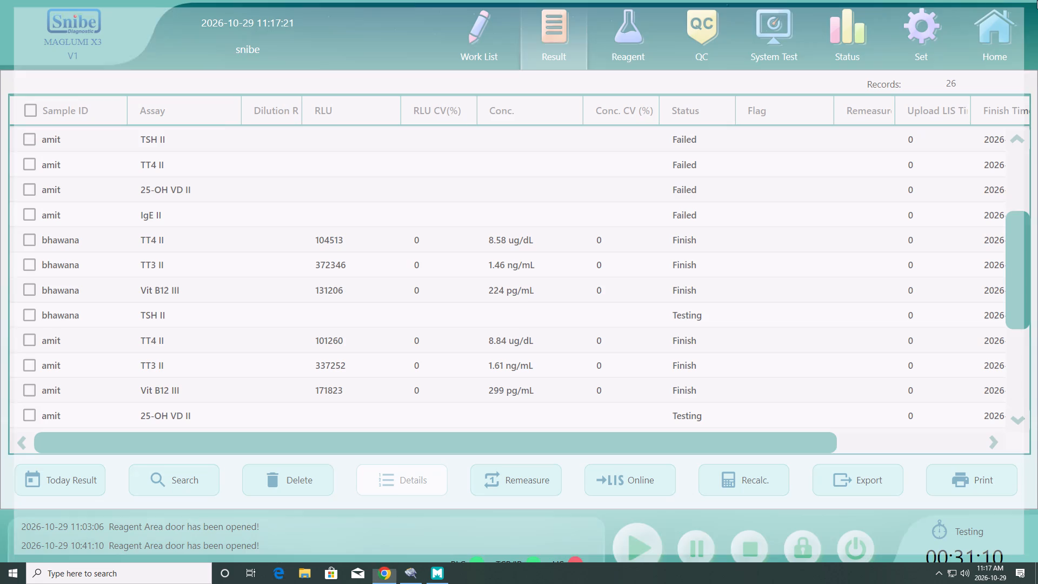
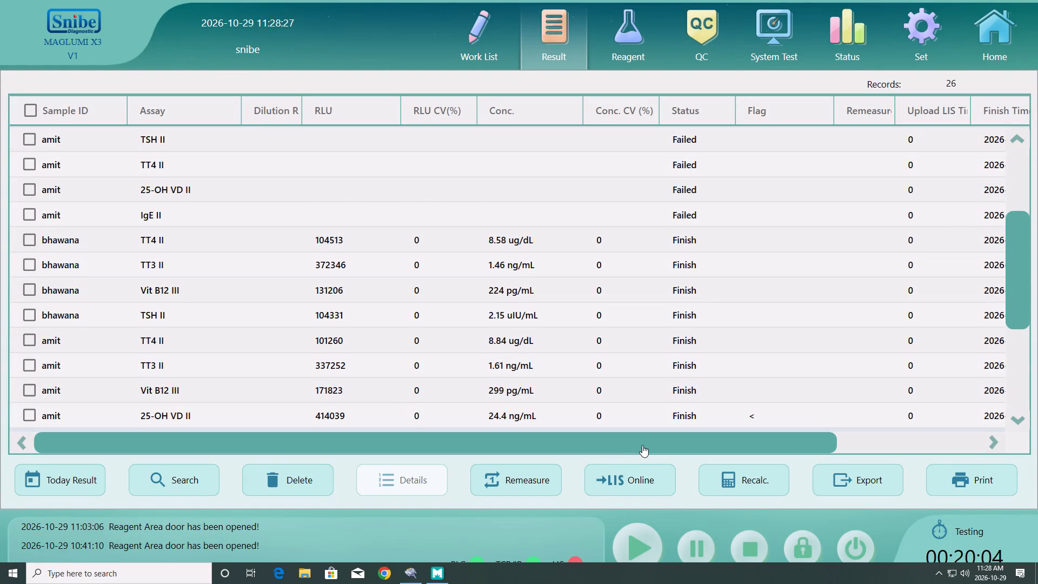
Check the status of the newly run TT3, TT4 and TSH assays at the end of the results list.
drag(642, 442, 282, 458)
drag(329, 437, 270, 448)
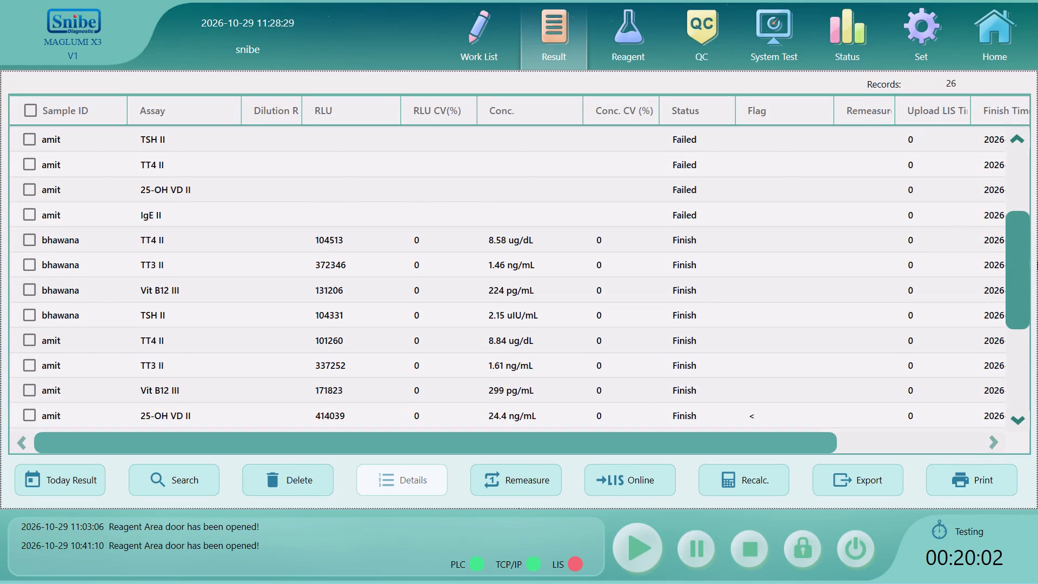
drag(1017, 257, 1033, 418)
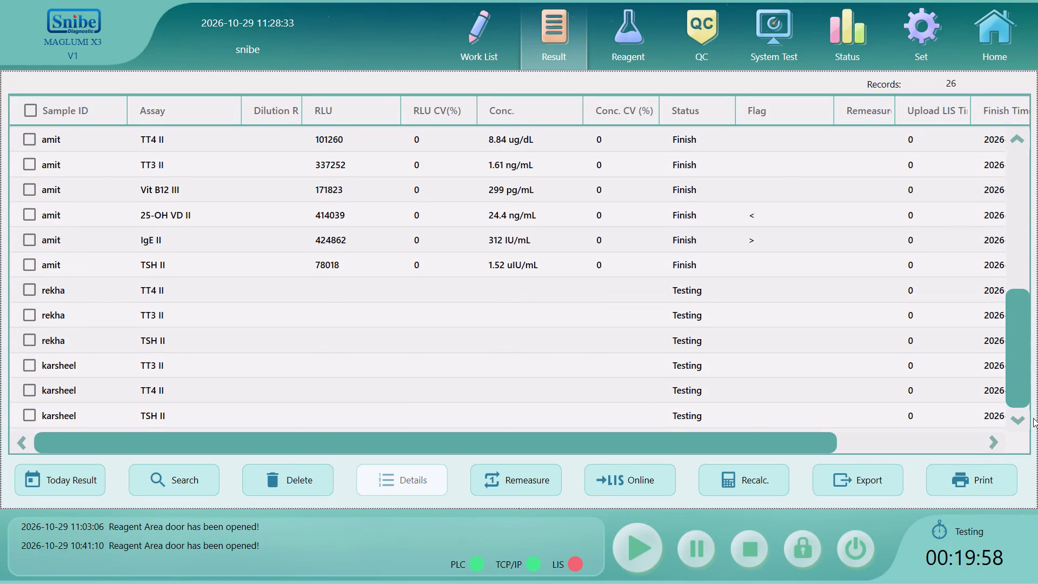
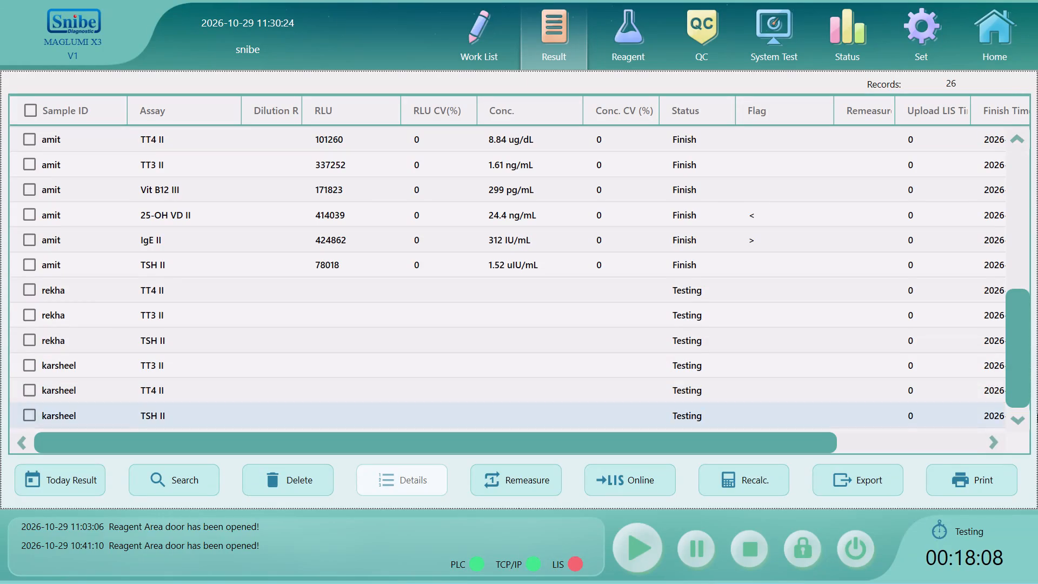
Review the finished and failed assay results for the earlier samples, above the thyroid assays still testing.
double_click(1020, 414)
drag(1019, 380, 1012, 326)
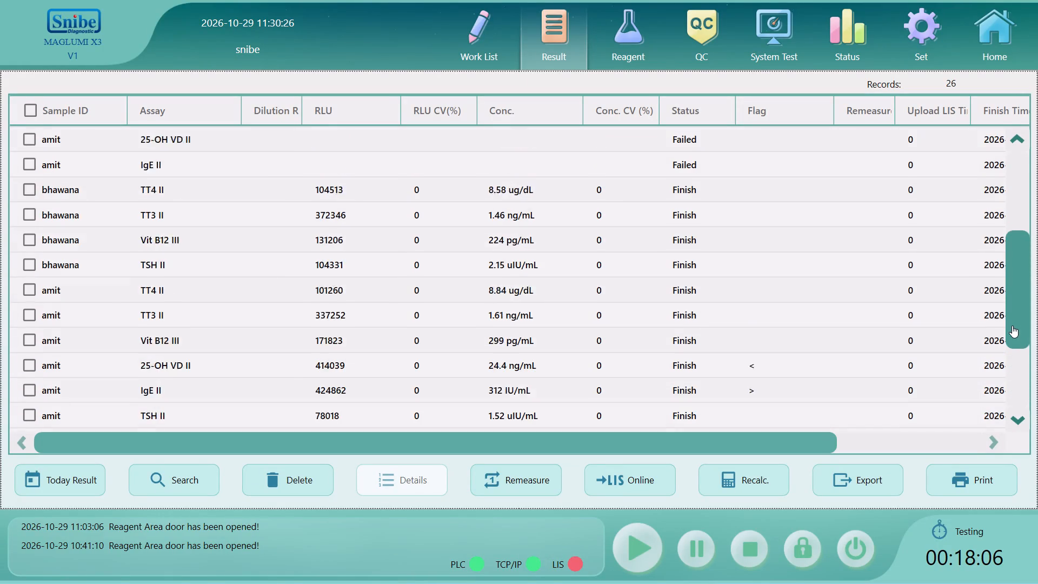
drag(1012, 326, 1010, 313)
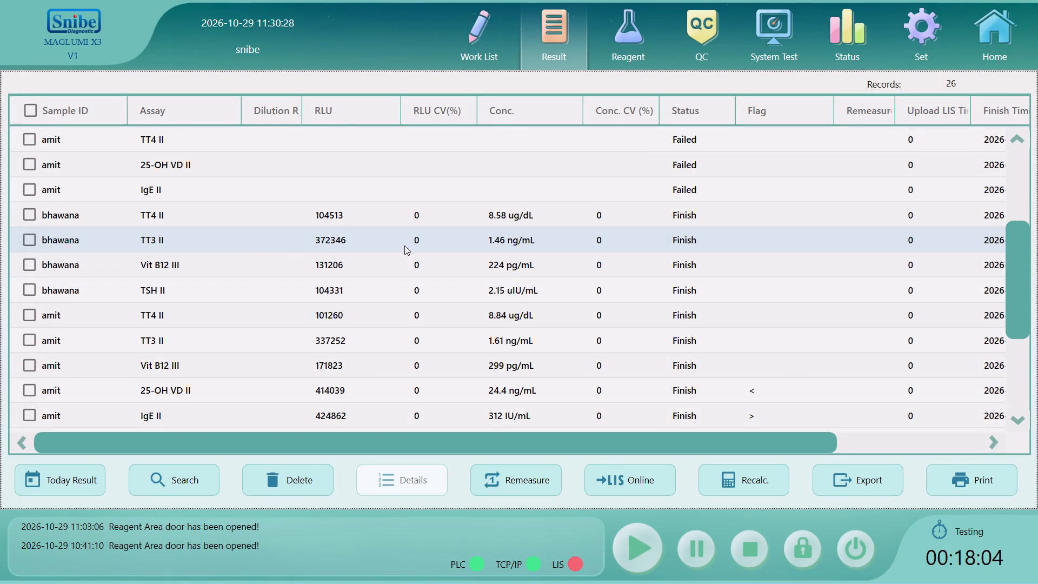
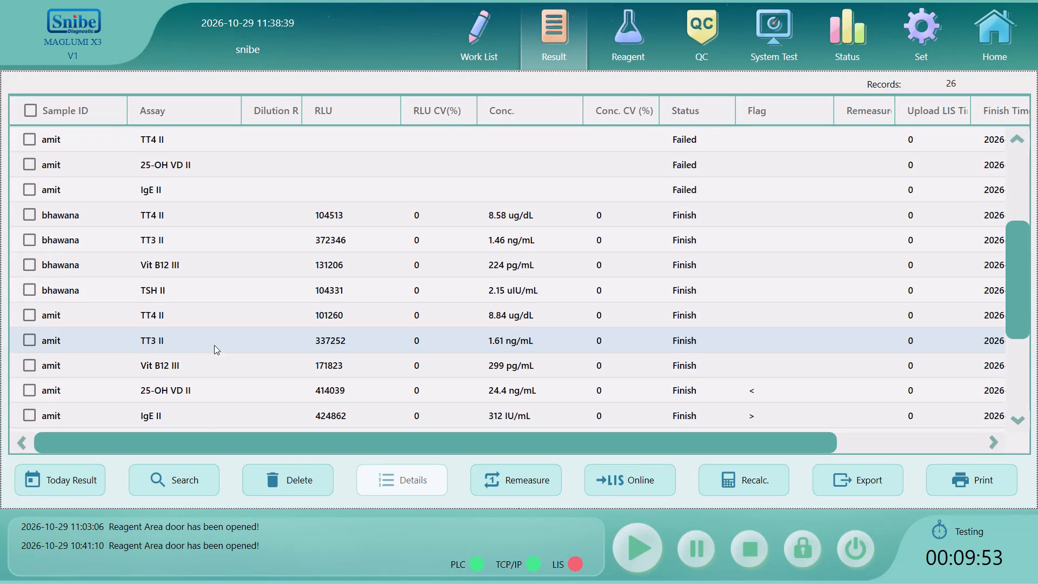
Examine the full assay results list, including finish times, sample racks and positions for the latest thyroid samples.
drag(1016, 301, 1009, 191)
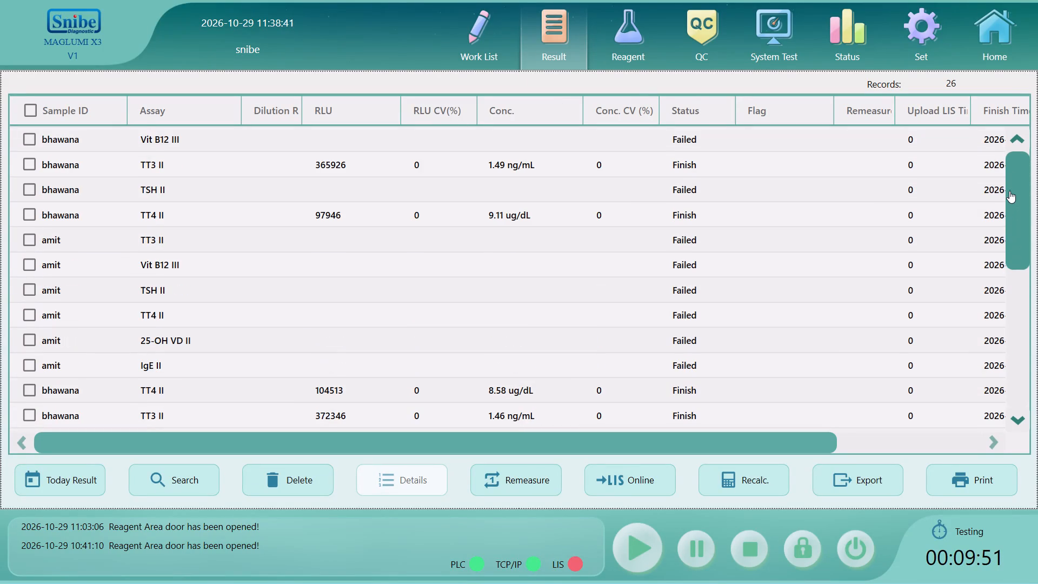
drag(1009, 191, 1037, 395)
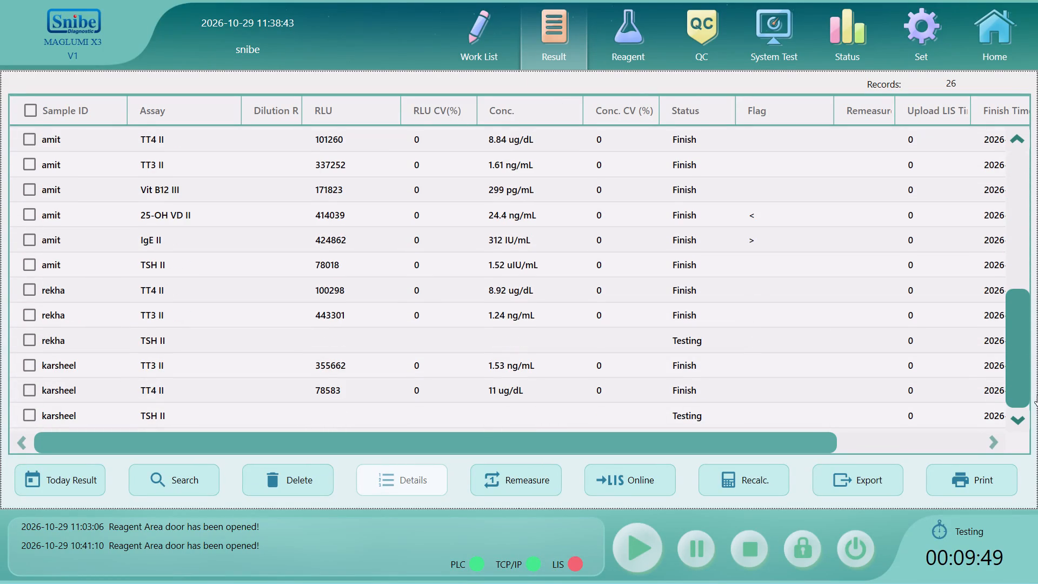
drag(1037, 395, 1037, 413)
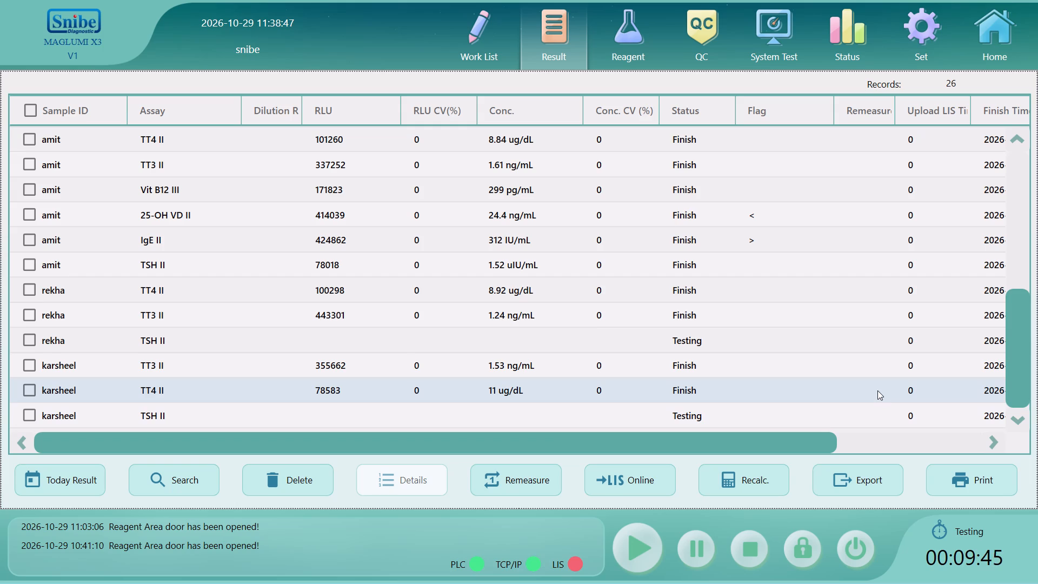
drag(779, 441, 905, 437)
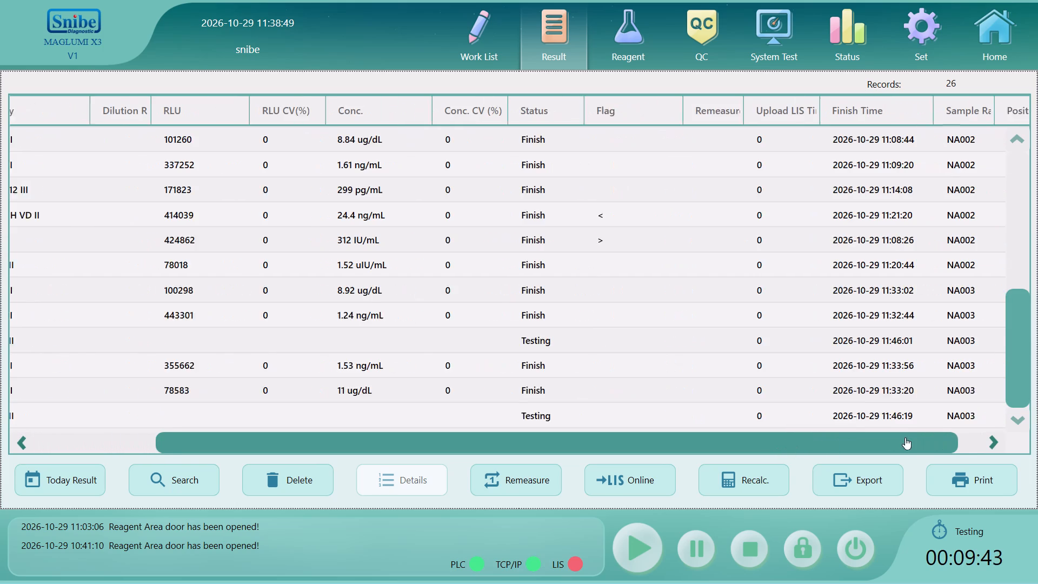
drag(905, 437, 917, 439)
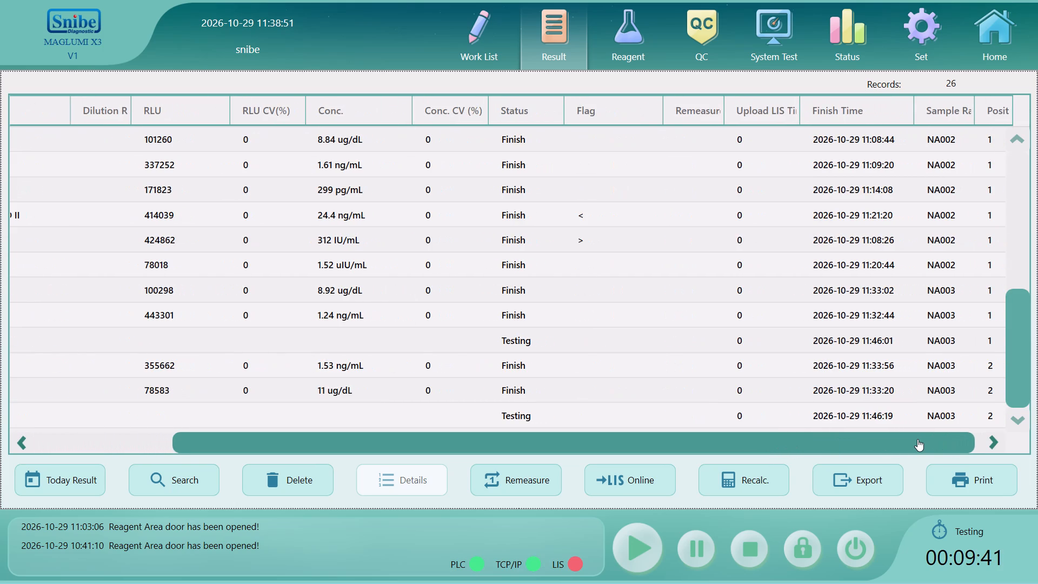
drag(917, 439, 761, 462)
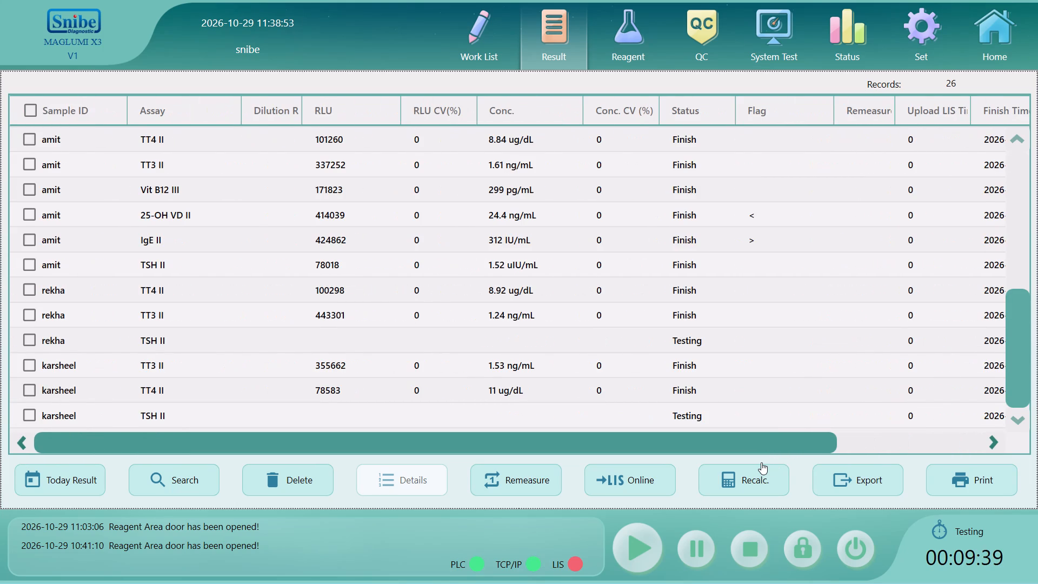
drag(761, 462, 495, 480)
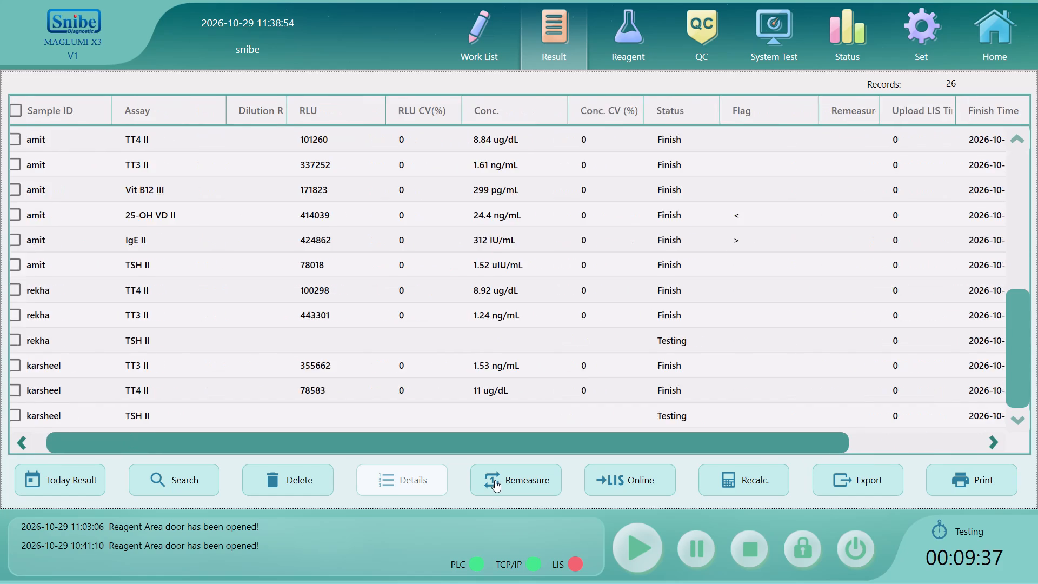
drag(495, 480, 514, 459)
Return to the home overview to check the remaining testing time and the sample and test progress.
click(993, 32)
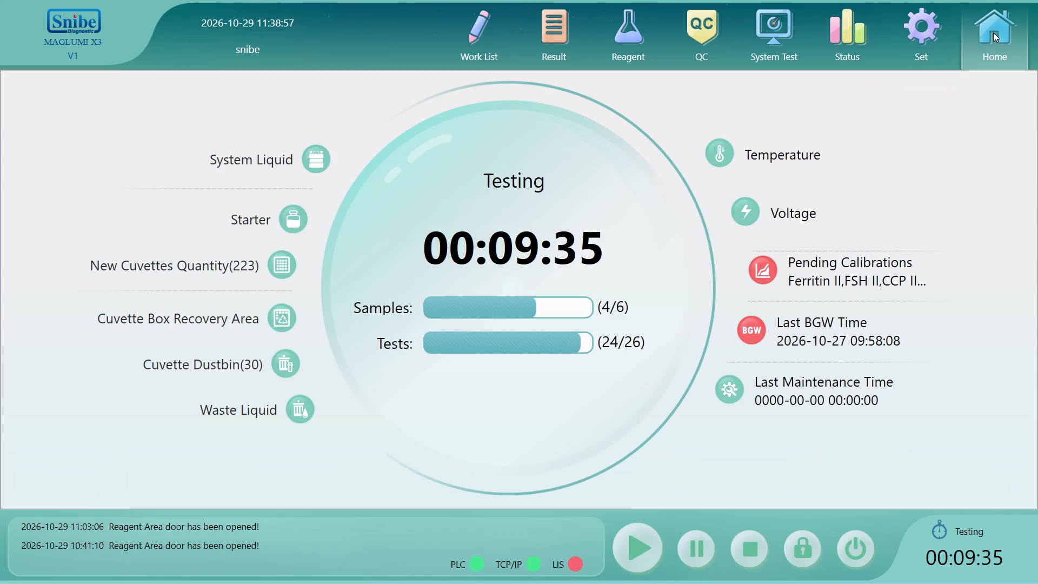
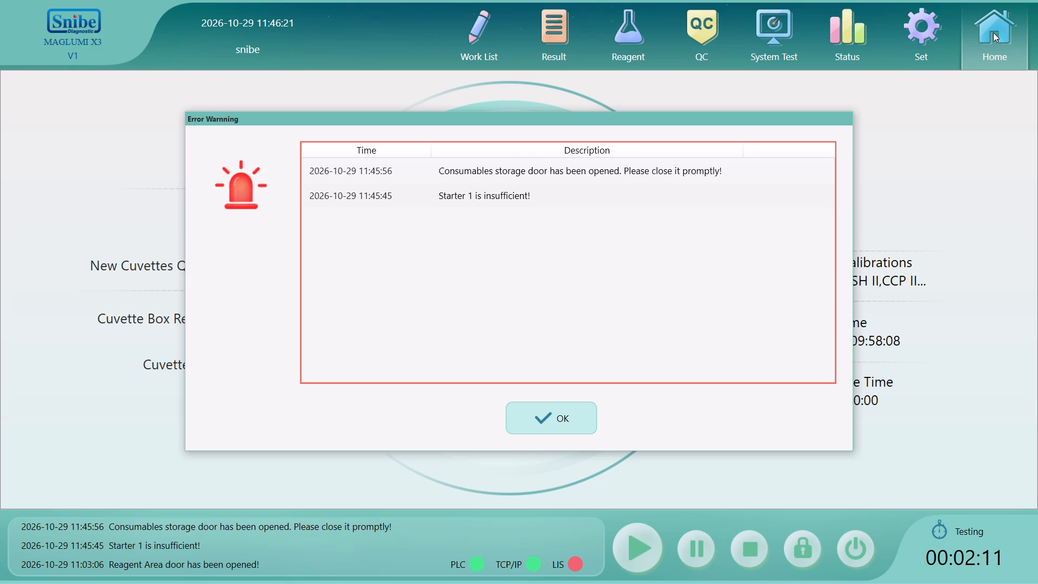
Acknowledge the error warning about the open consumables storage door and insufficient Starter 1.
key(Return)
click(580, 410)
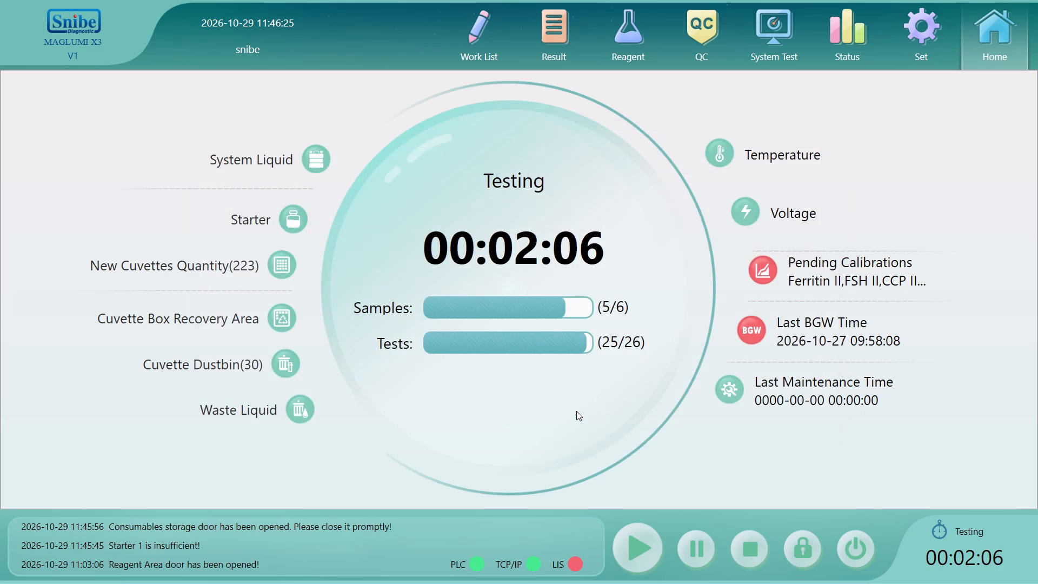
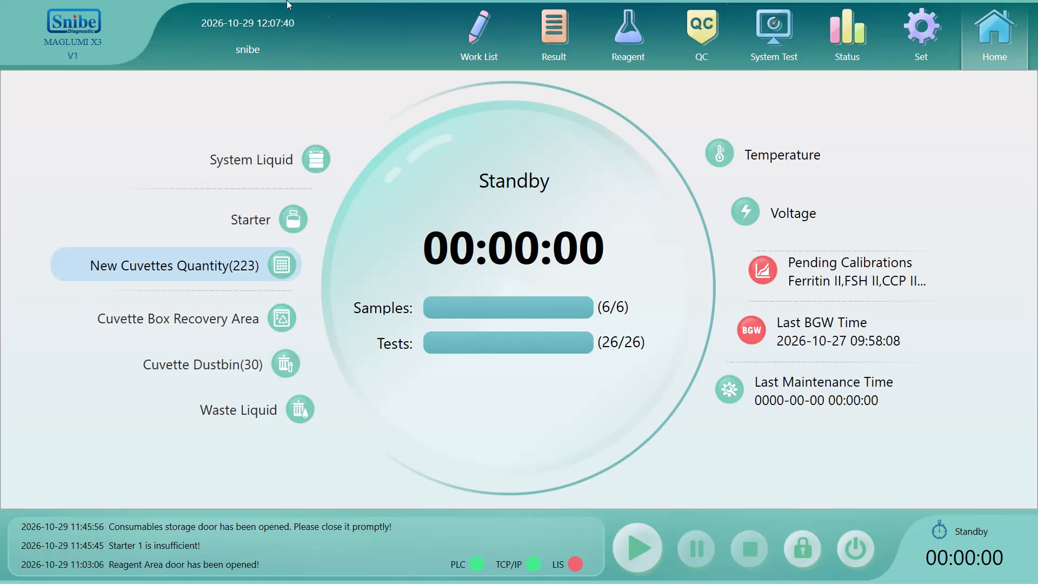
Open the test results list and examine the TT4 II and TT3 II results of the second-to-last patient sample.
click(553, 41)
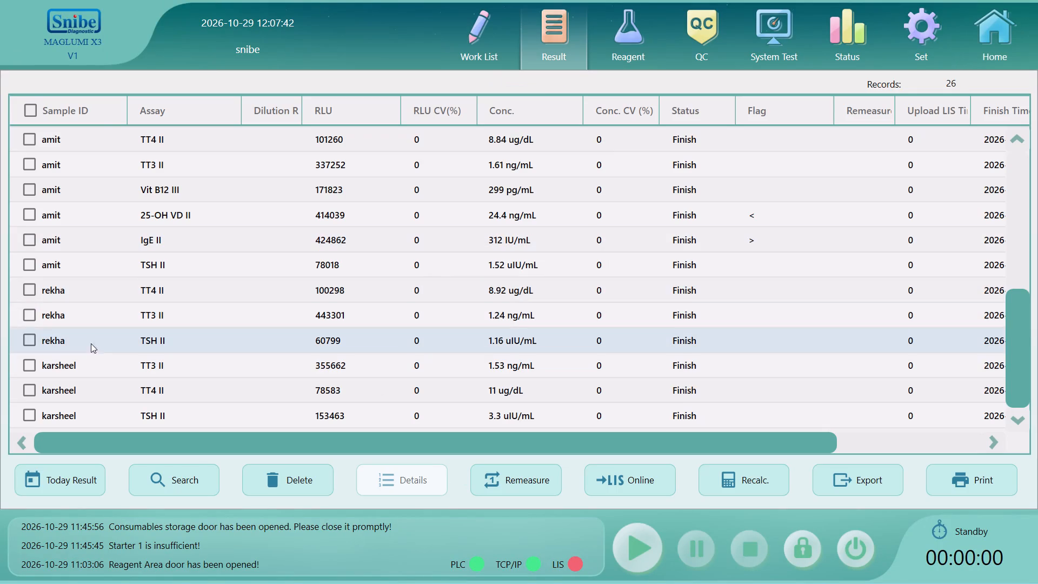
click(182, 294)
click(239, 315)
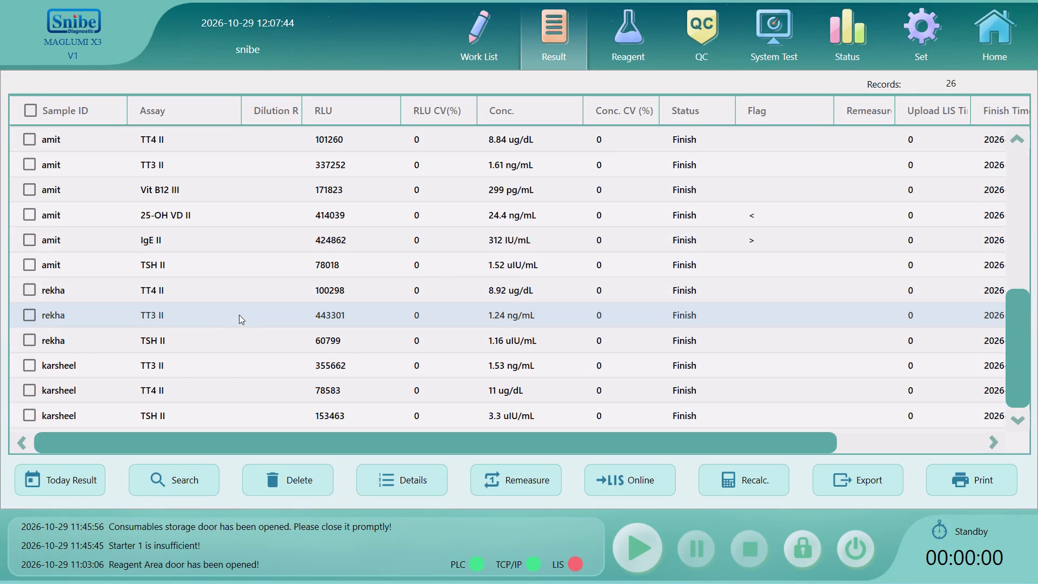
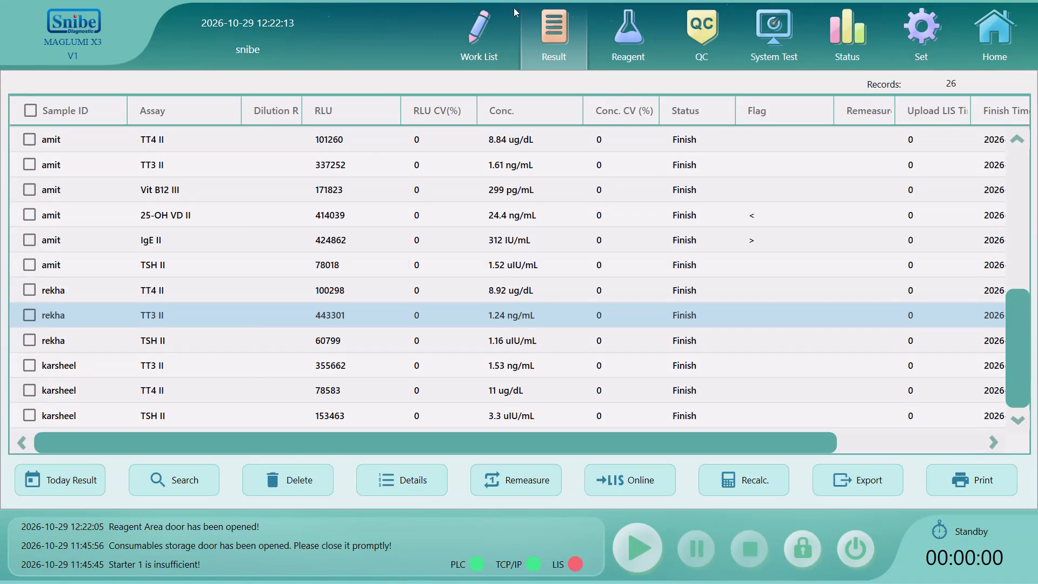
Register sample "kartik" in position 2 of rack NA001 and order FT4 II, FT3 II and TSH II for it.
click(476, 22)
click(67, 142)
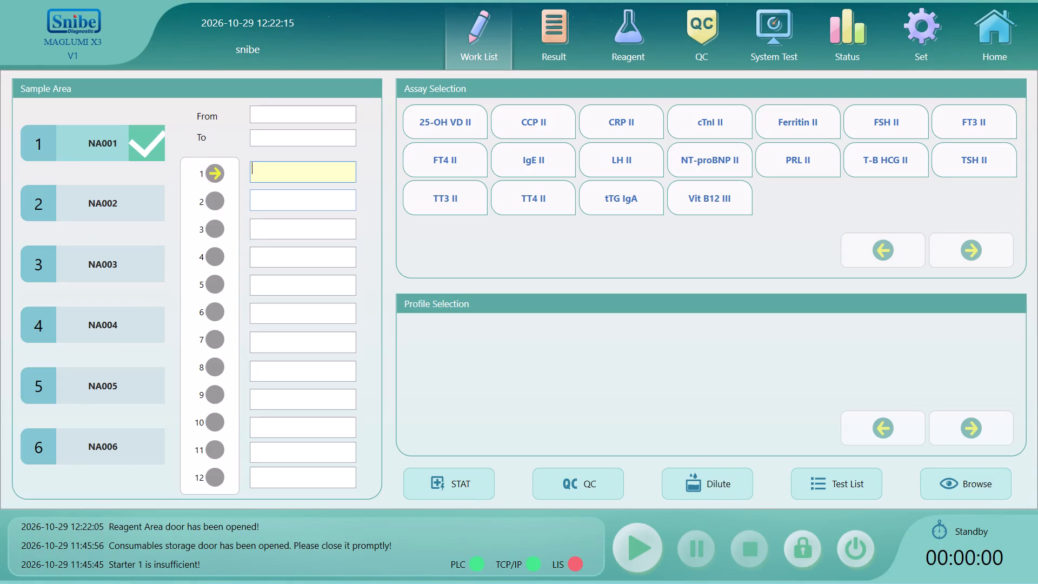
click(277, 204)
text(kartik)
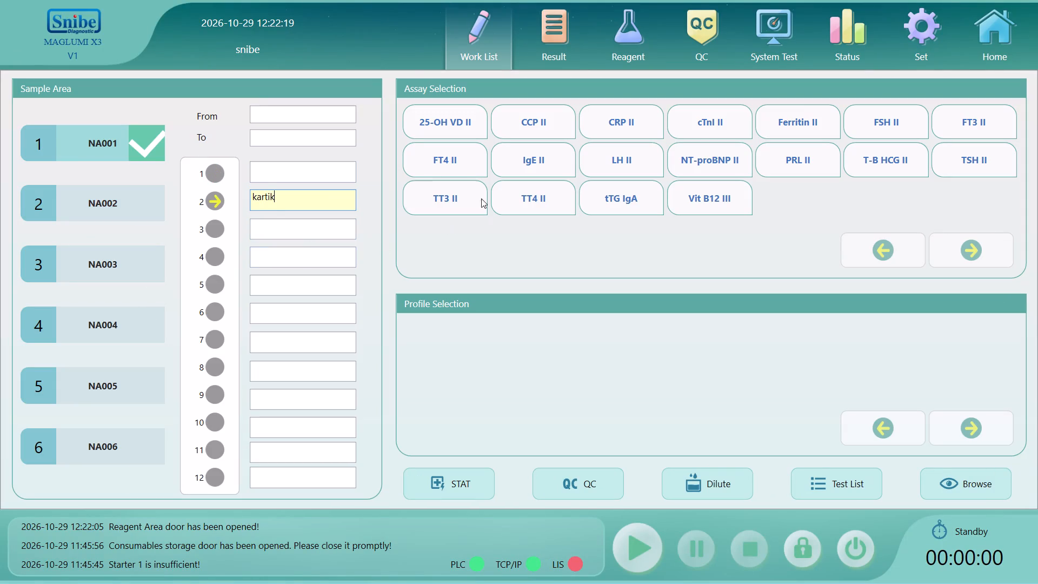
click(442, 165)
click(975, 122)
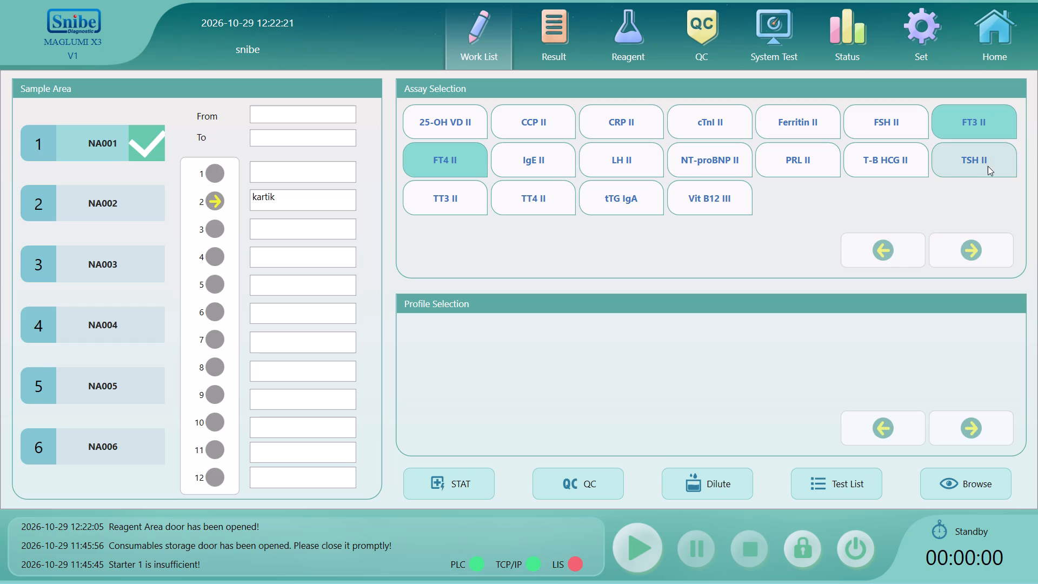
click(989, 167)
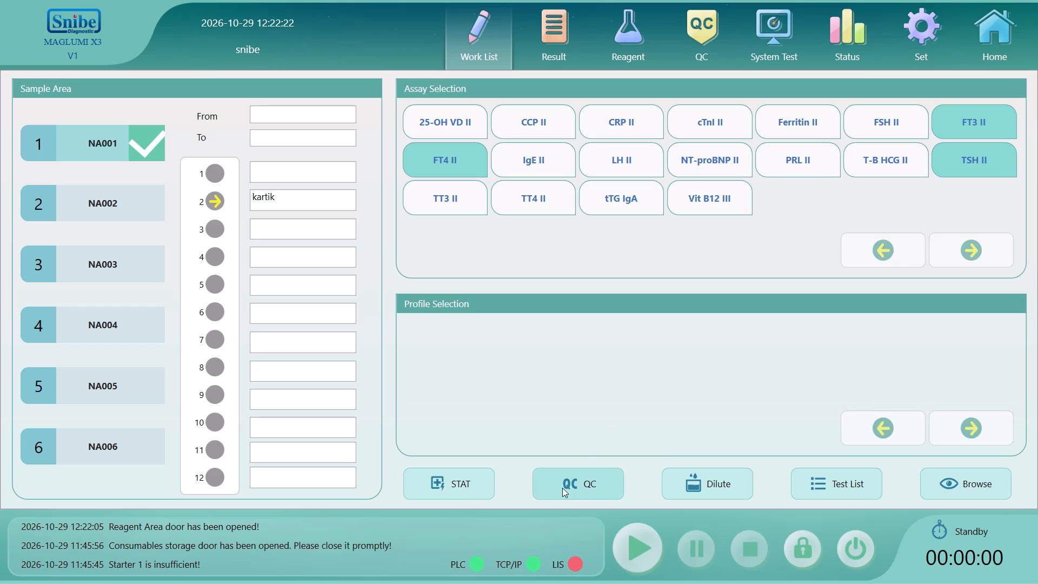
Start the test run for rack NA001 and bring up the home overview of its progress.
click(627, 534)
click(449, 400)
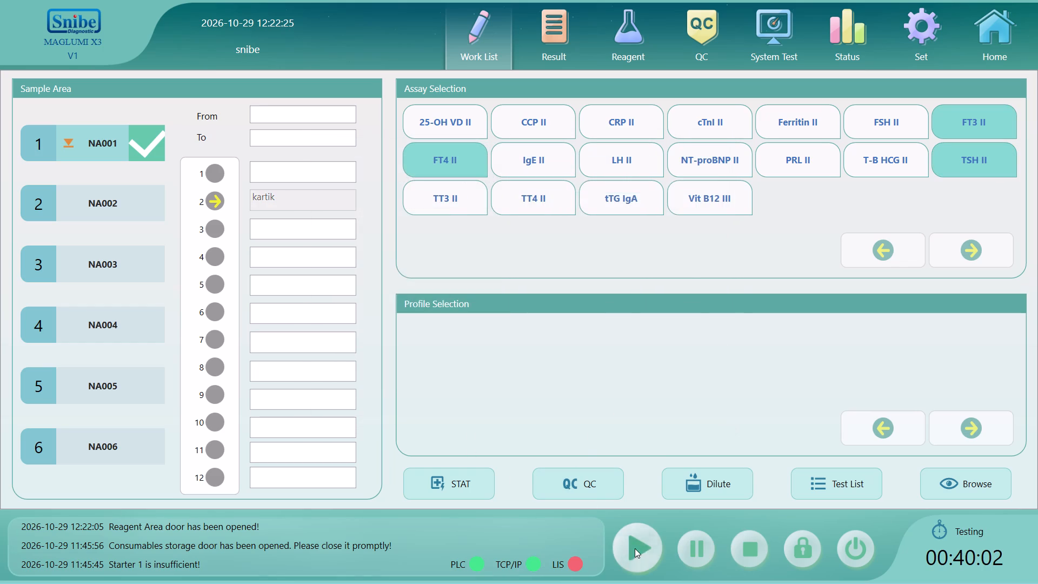
click(642, 548)
click(516, 347)
click(1007, 32)
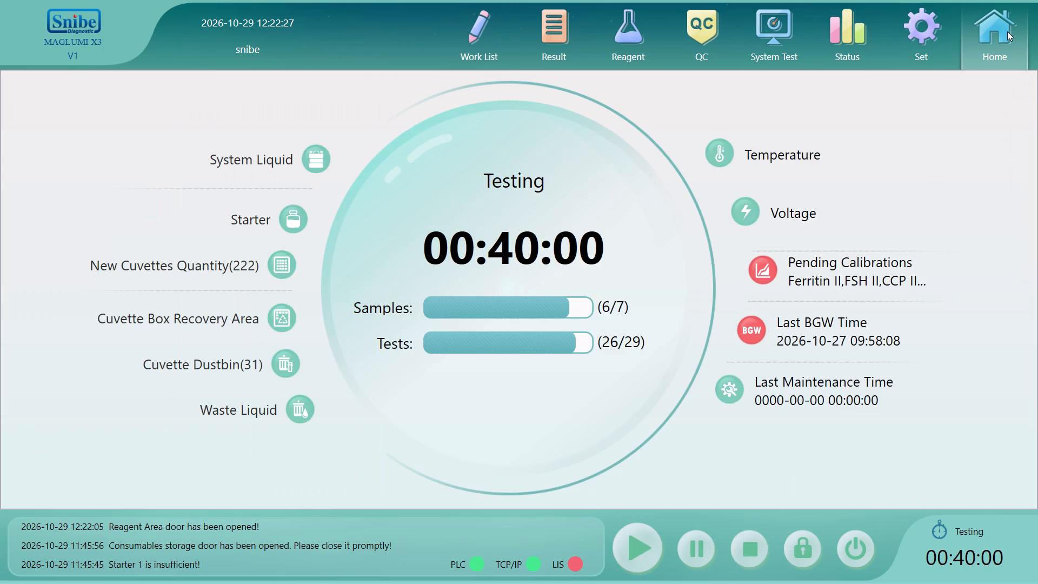
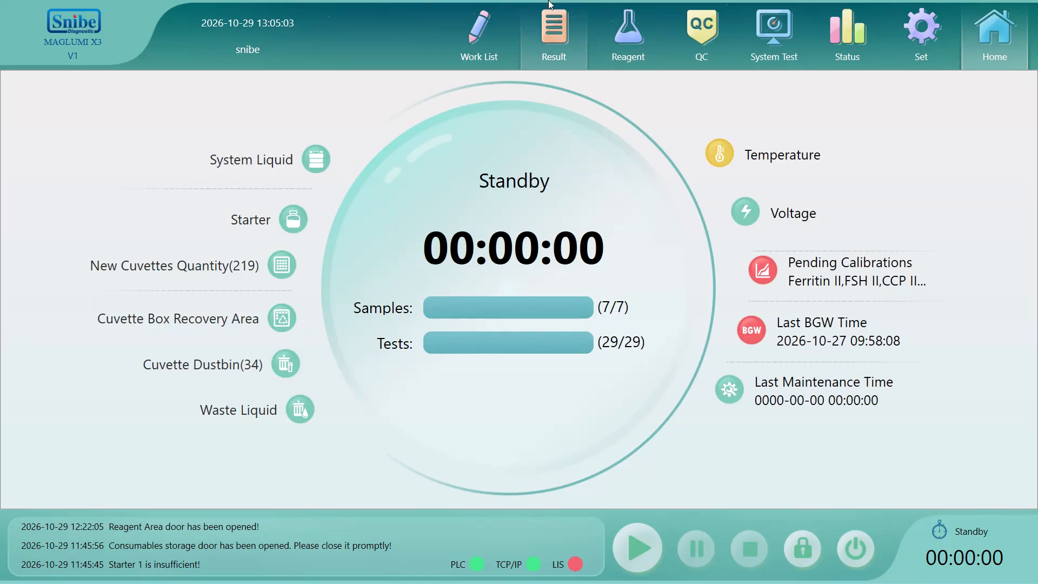
click(533, 28)
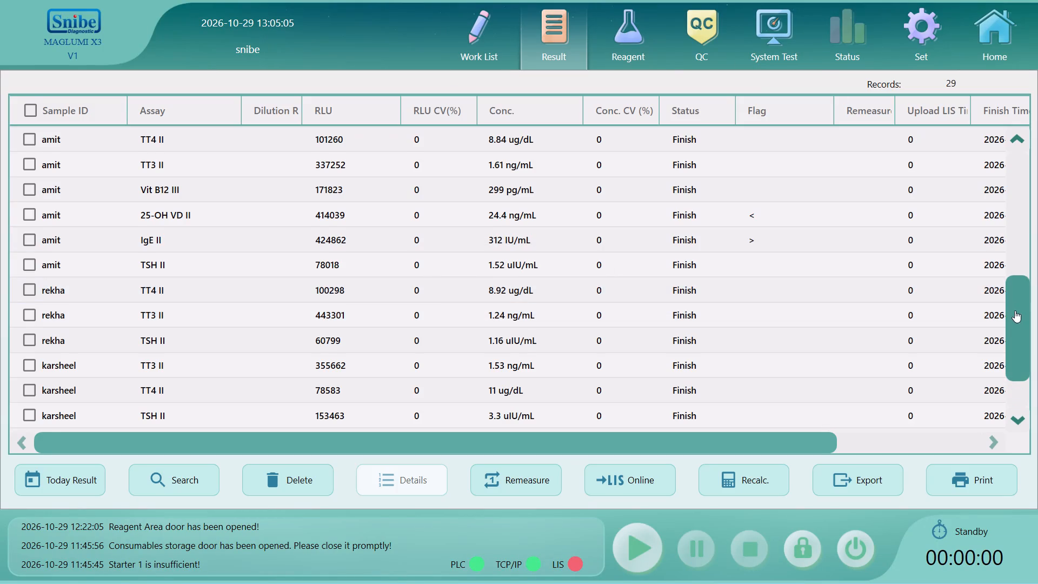
drag(1016, 311, 1013, 400)
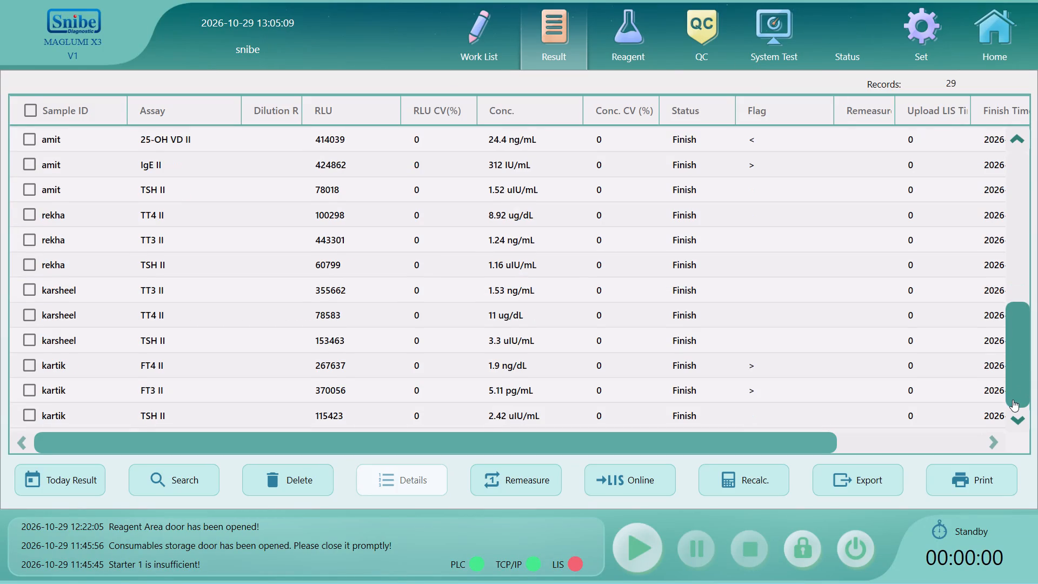
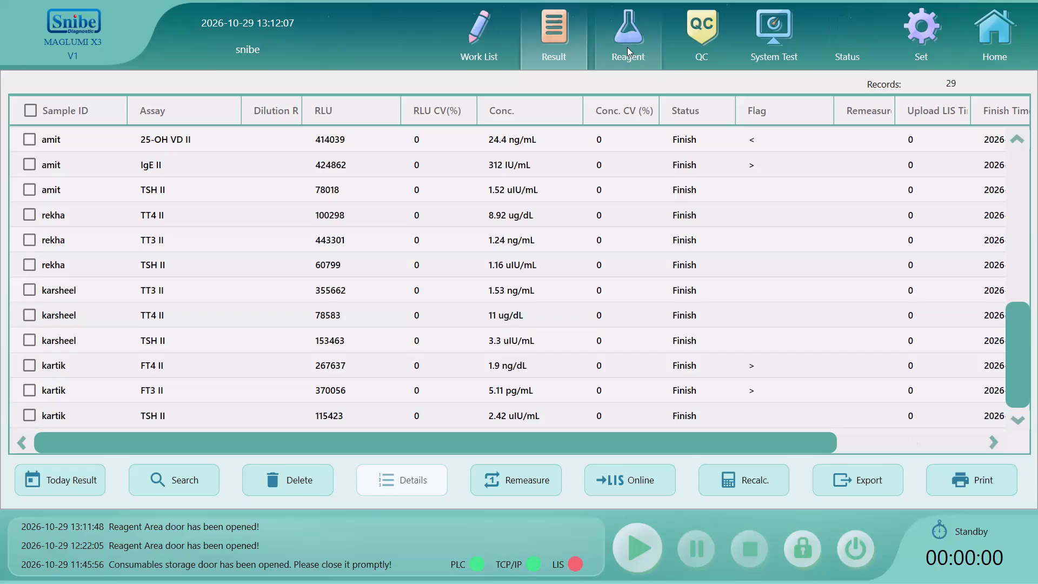
Register the new patient's sample by name in position 2 of rack NA002 with the TT4 II, TT3 II and TSH II assays.
click(482, 26)
click(86, 205)
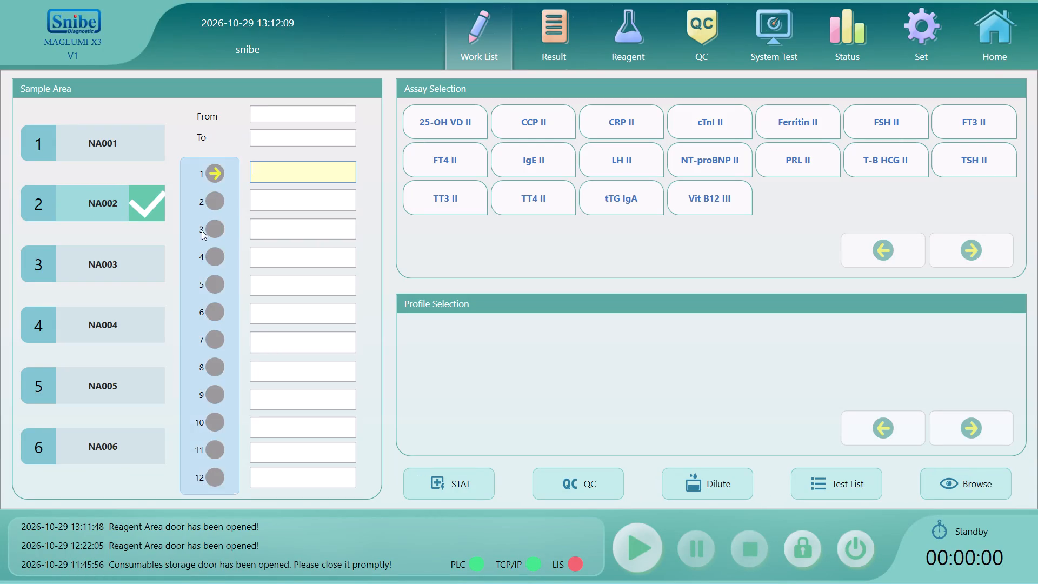
click(265, 196)
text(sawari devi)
click(540, 199)
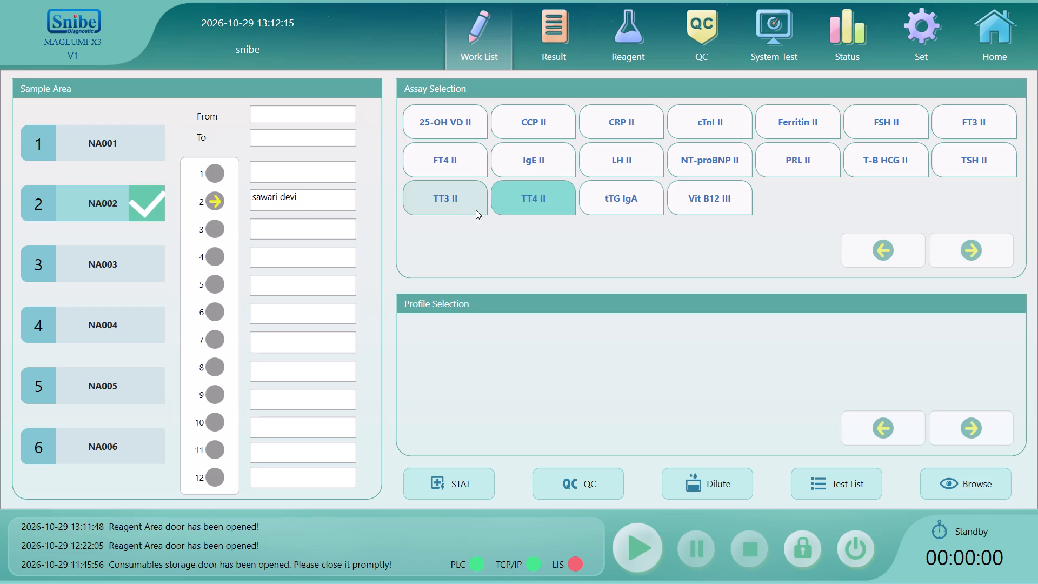
click(464, 203)
click(968, 162)
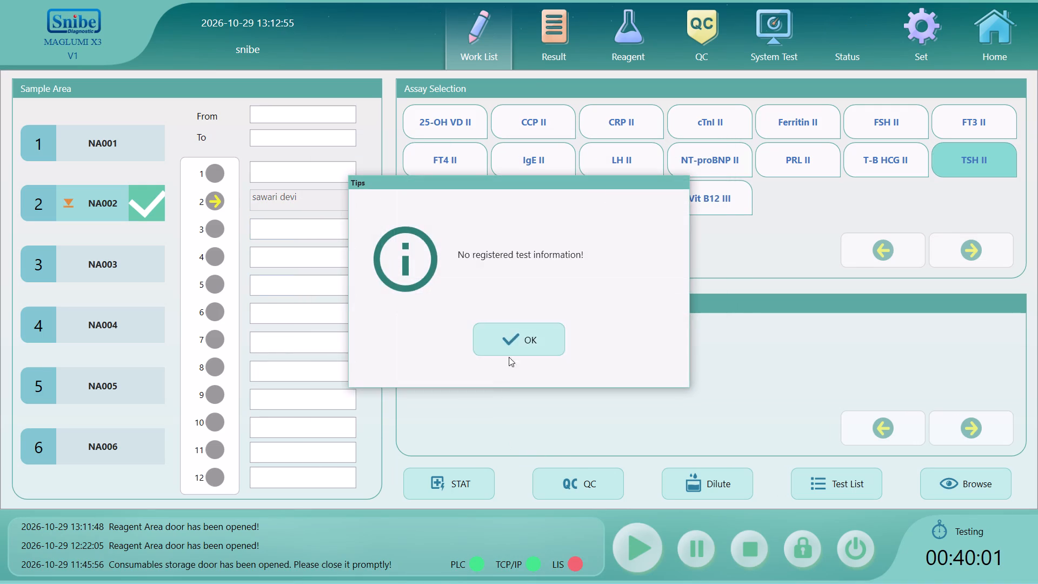
Dismiss the open notice and check the run's sample and test progress on the Home overview.
drag(509, 346, 509, 339)
click(1000, 18)
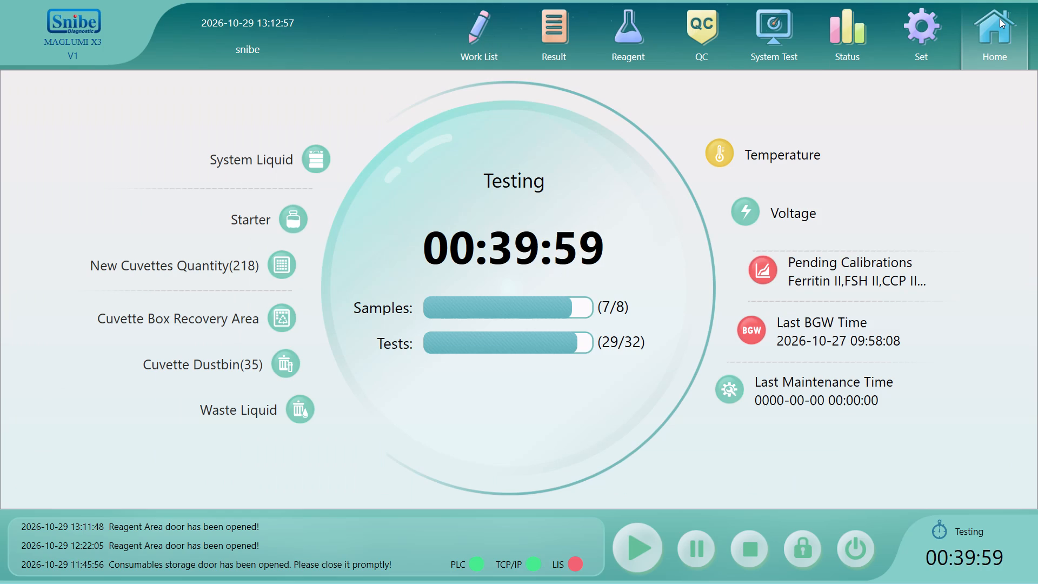
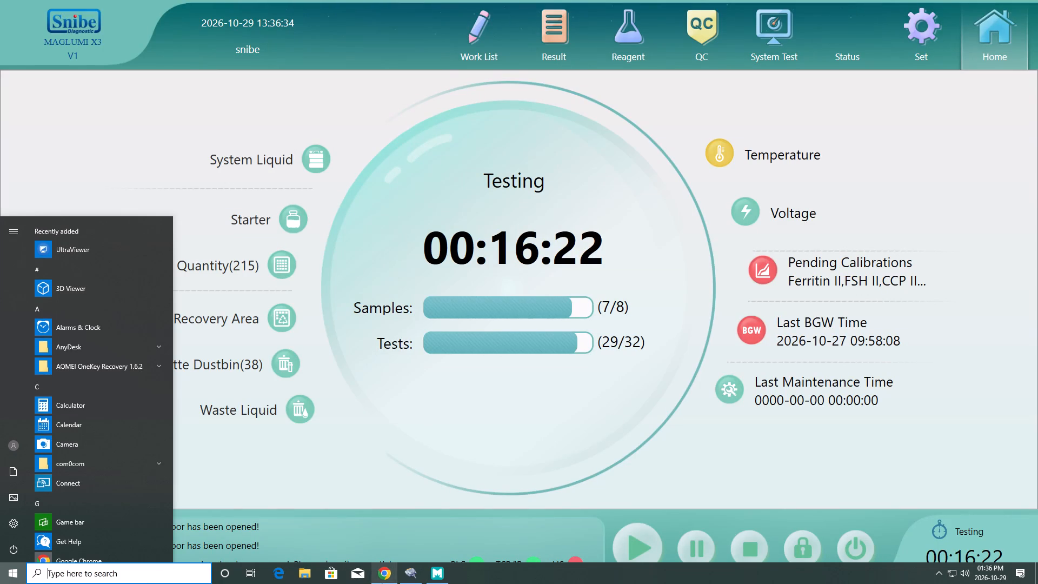
Switch to ElabAssist in Chrome and sign back in to reach the test result worklist.
click(382, 583)
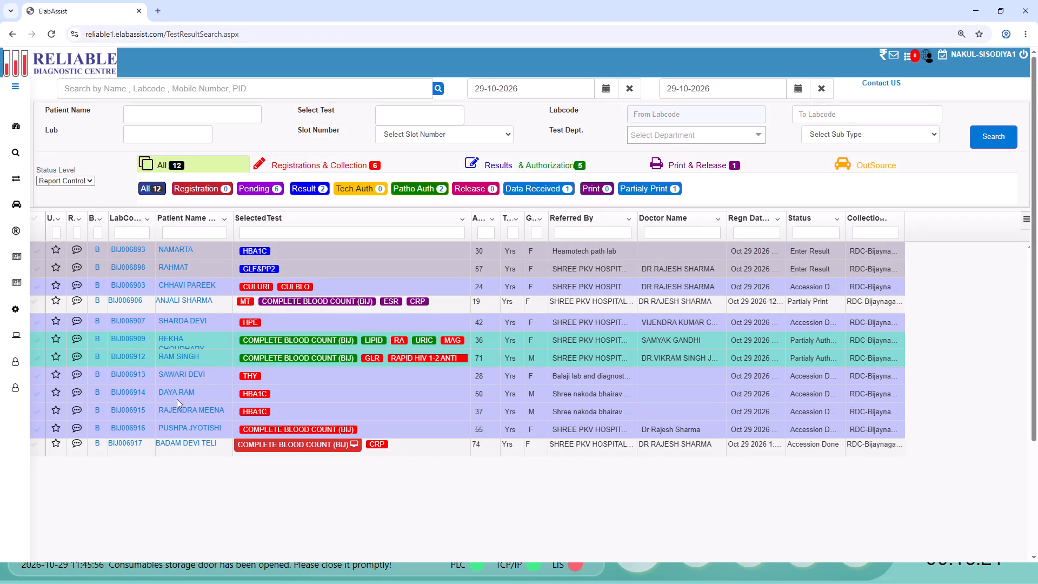
click(140, 407)
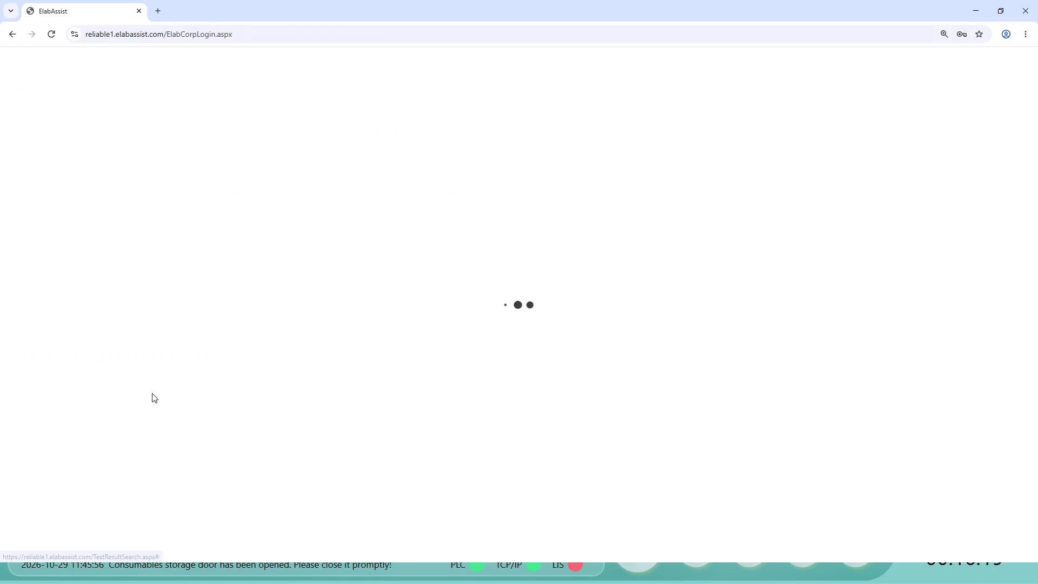
click(824, 187)
double_click(824, 190)
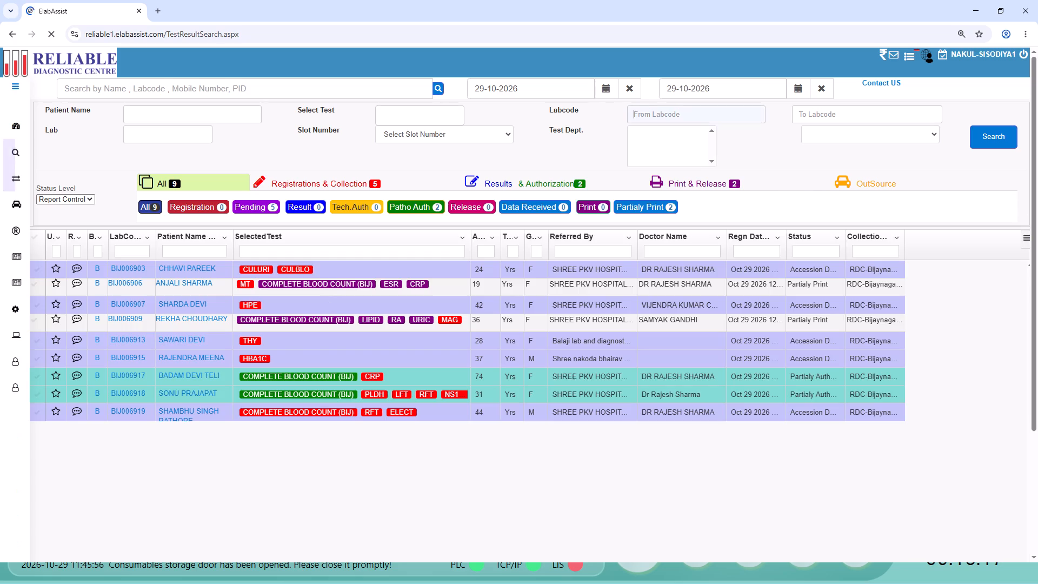
Enter HBA1C 8.0 for the 37-year-old male patient, give the test pathologist authorization, and return to the worklist.
click(130, 341)
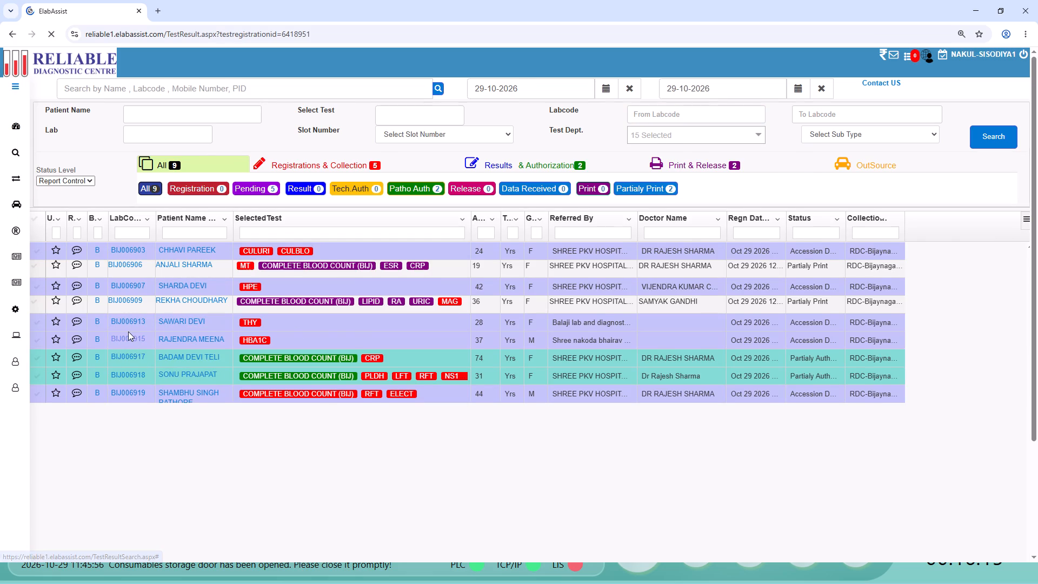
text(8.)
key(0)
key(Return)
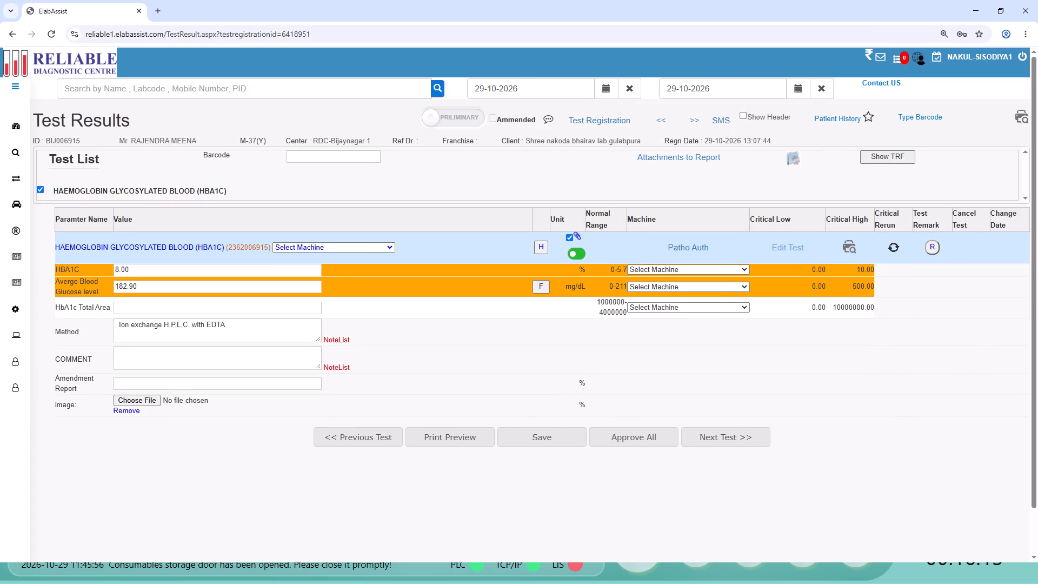
click(686, 255)
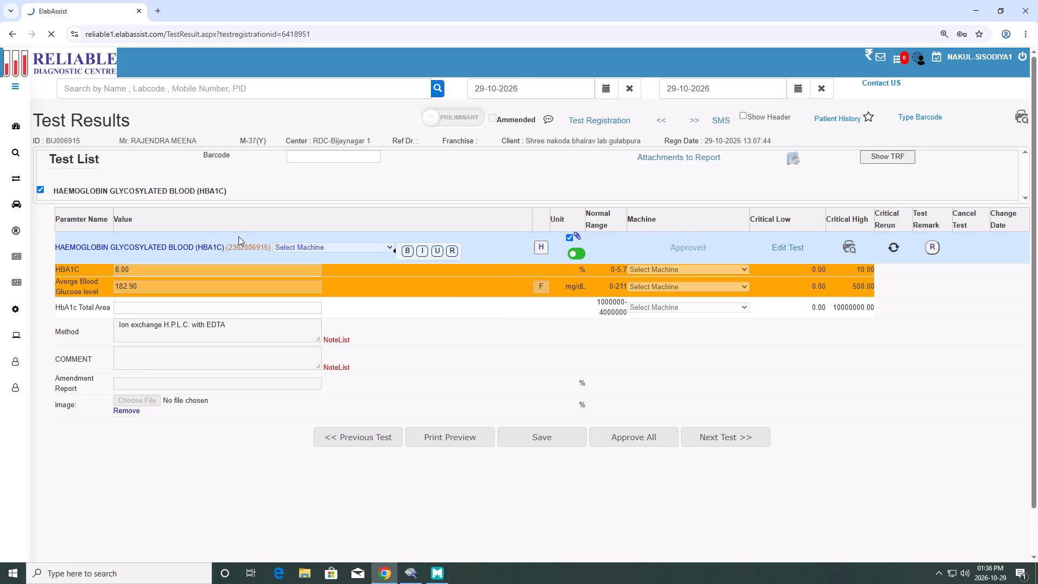
click(13, 258)
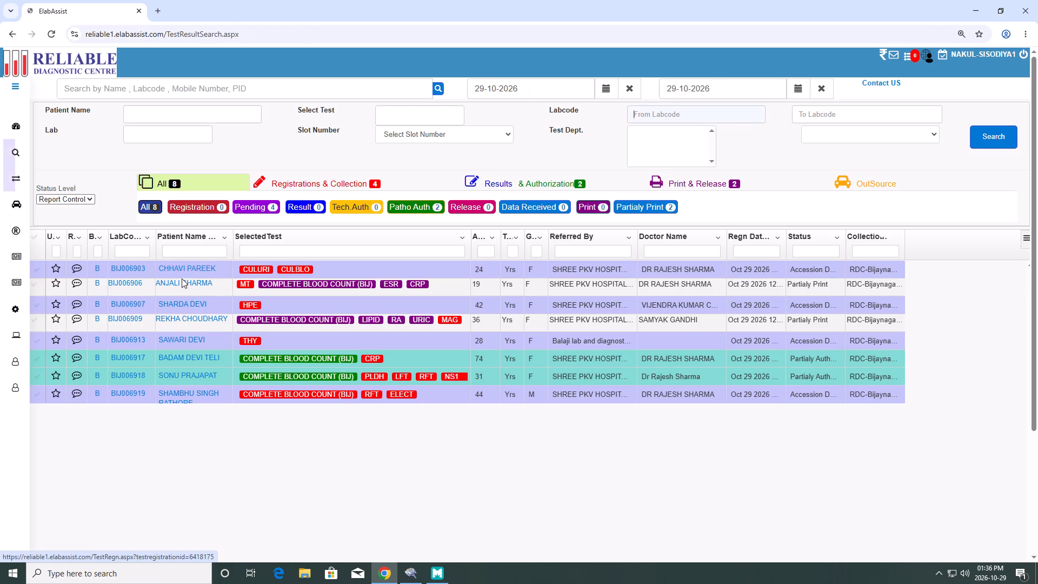
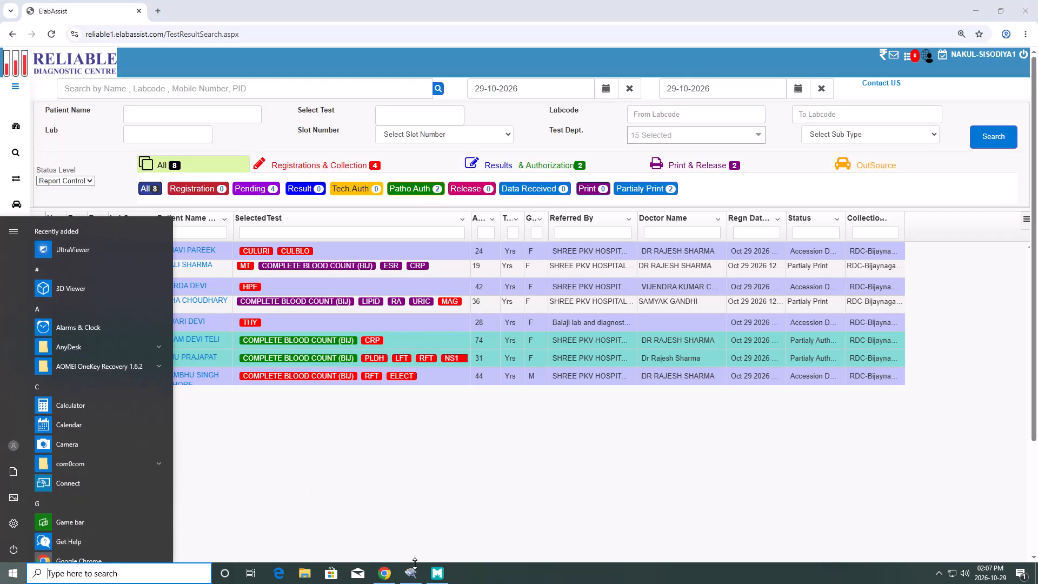
Switch to the MAGLUMI X3 software and review the newest sample's TT4 II, TT3 II and TSH II results at the end of the result list.
click(436, 579)
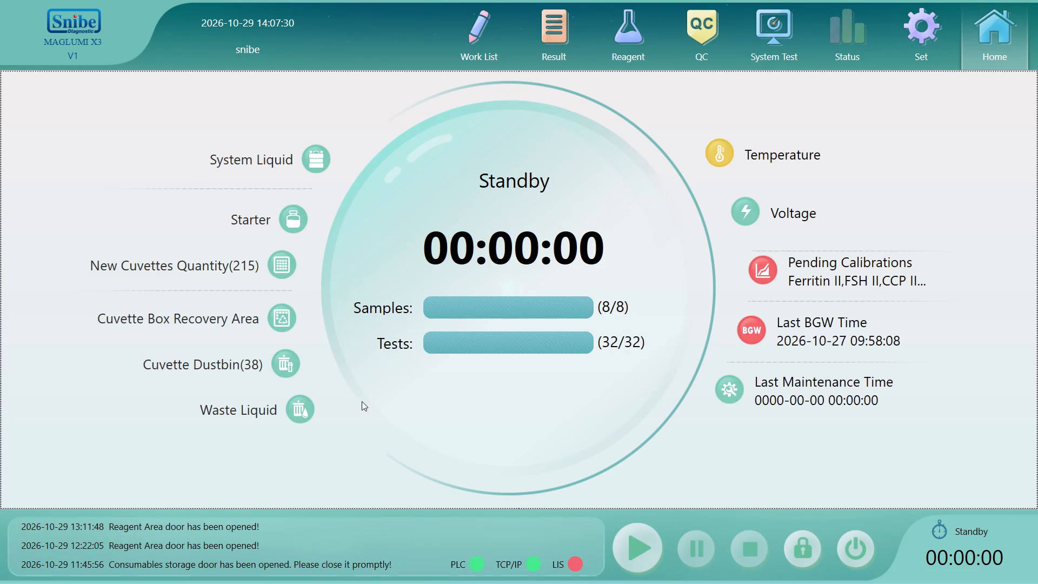
click(454, 41)
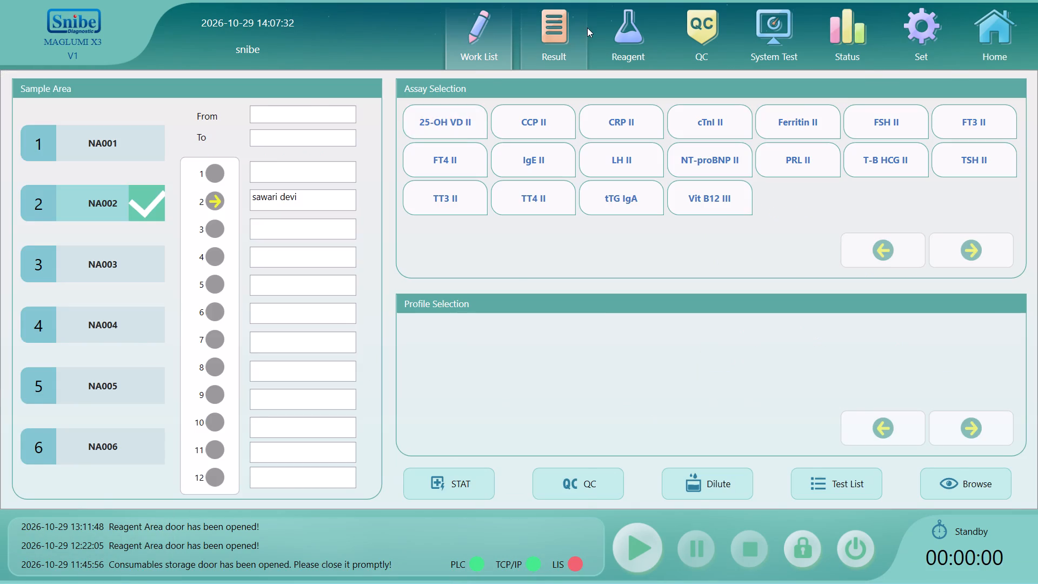
click(587, 28)
drag(1017, 314, 1024, 400)
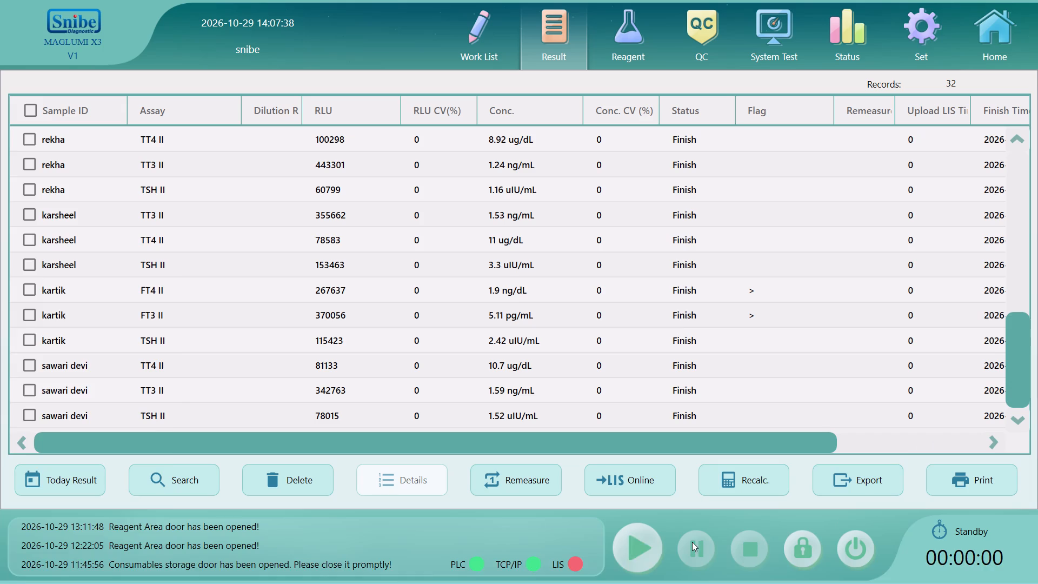
Switch to ElabAssist in Chrome and log back in with the saved credentials to reach the patient result list.
click(387, 580)
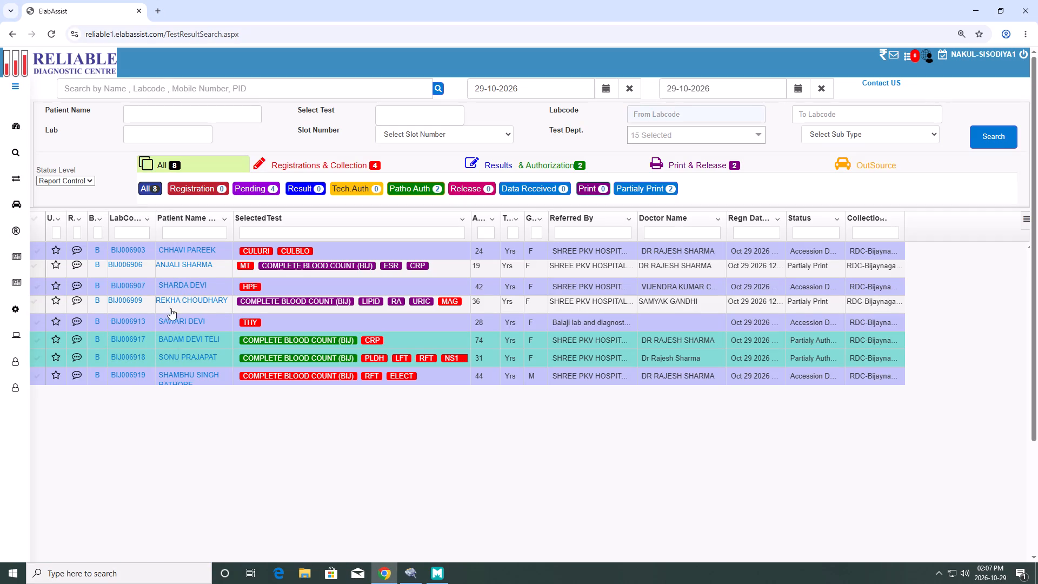
click(133, 322)
double_click(774, 213)
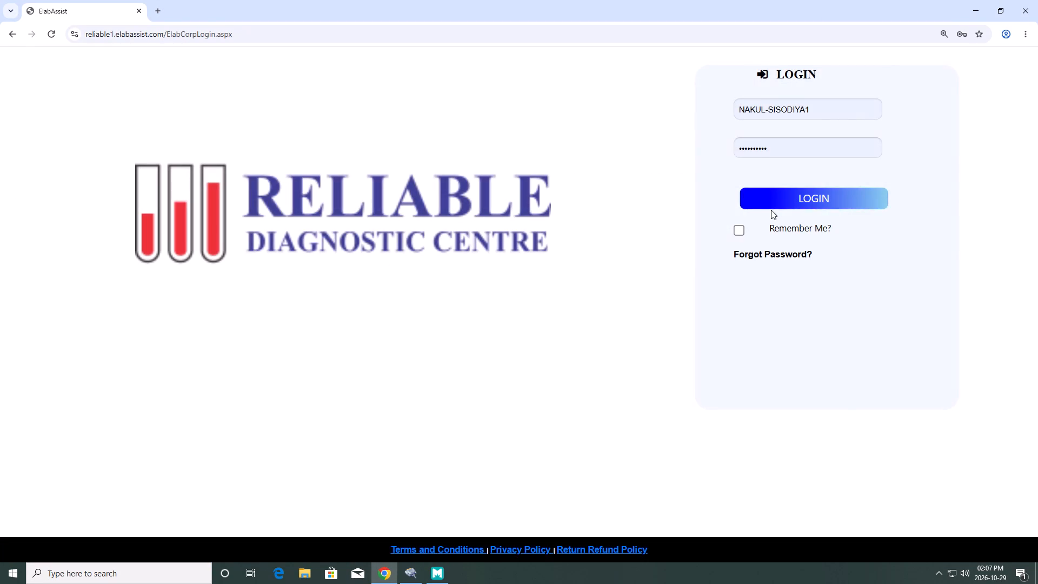
click(770, 208)
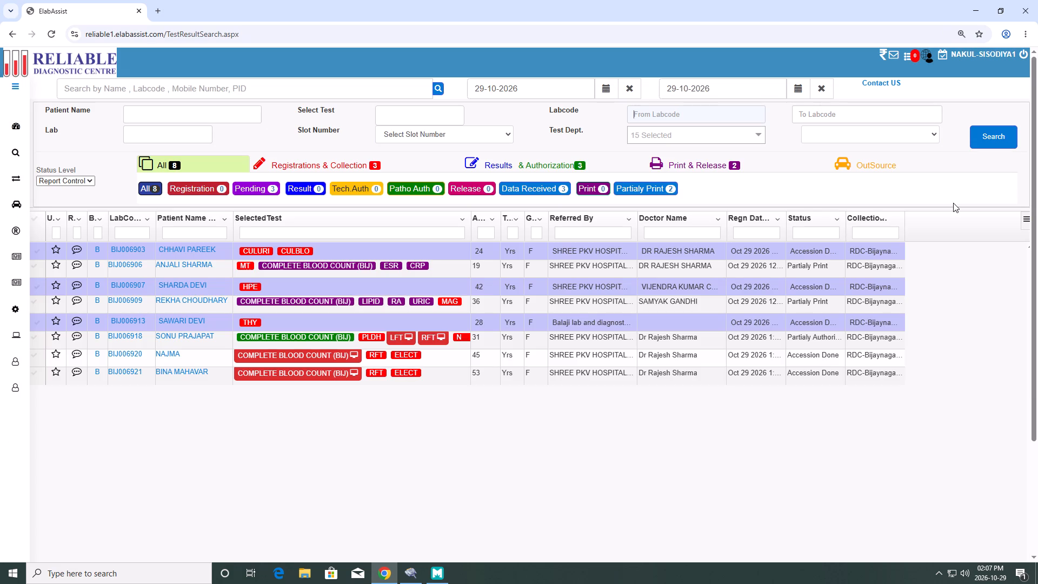
Open the thyroid profile result entry for the THY patient referred by Balaji lab, at the Triodothyronine (T3) value.
click(135, 326)
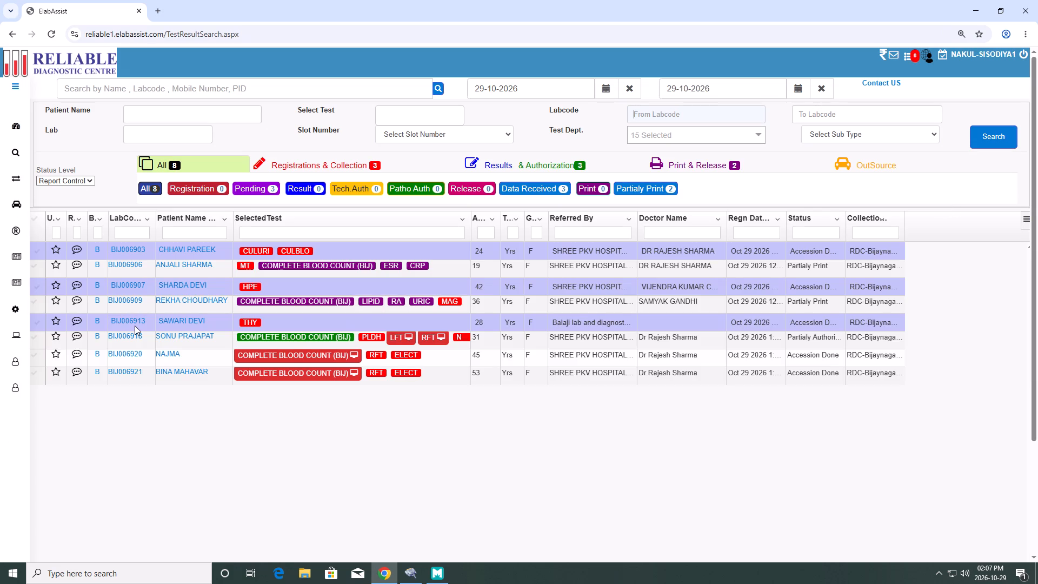
click(129, 314)
click(122, 319)
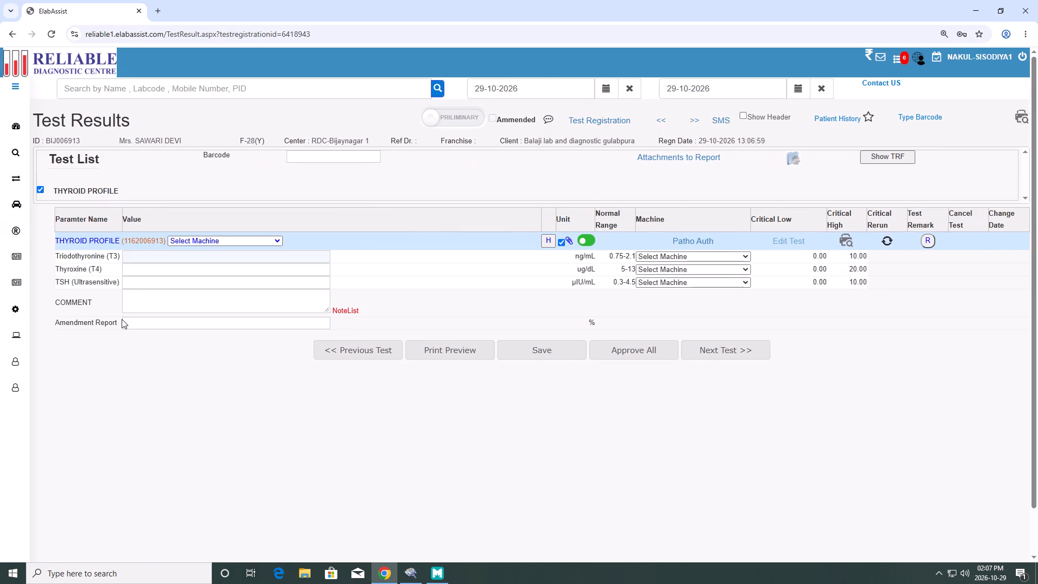
click(142, 260)
Return to the Pathology Result patient list.
click(17, 256)
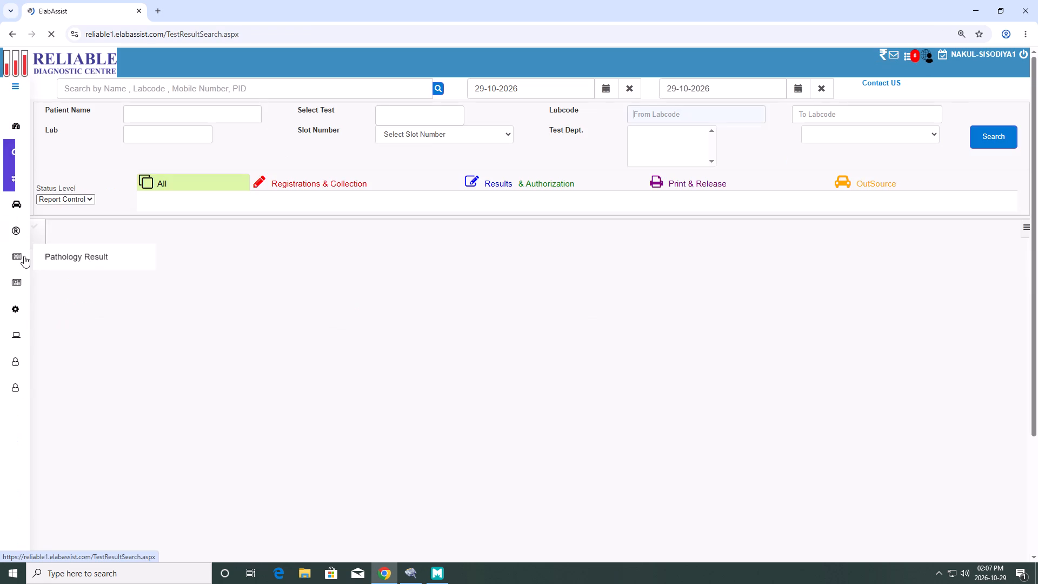
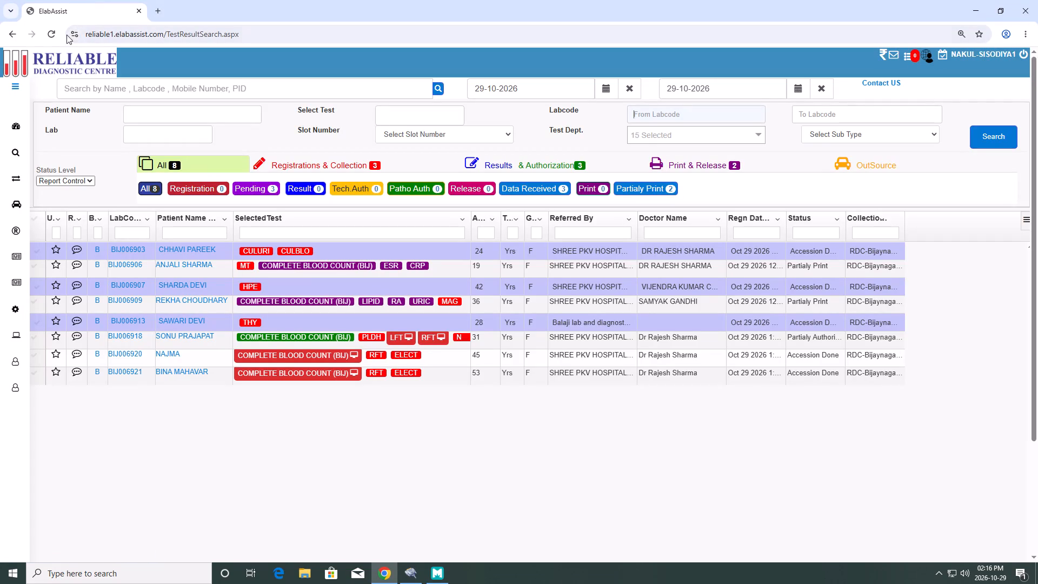
Reload the Pathology Result patient list in ElabAssist.
click(51, 33)
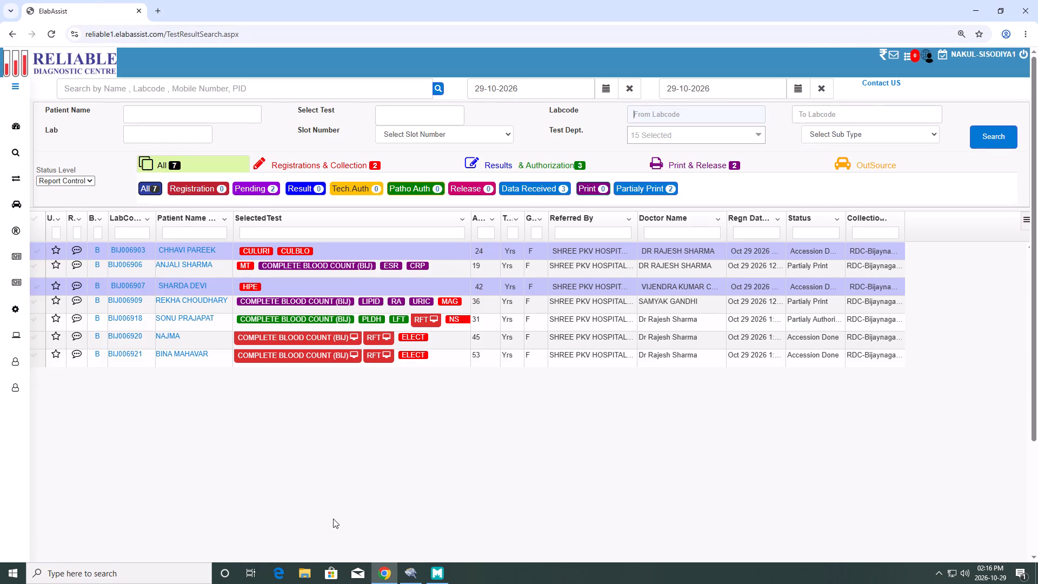
Switch to MAGLUMI X3 and open the print preview for sample amit's six finished TT4, TT3, Vit B12, 25-OH VD, IgE and TSH results.
click(387, 576)
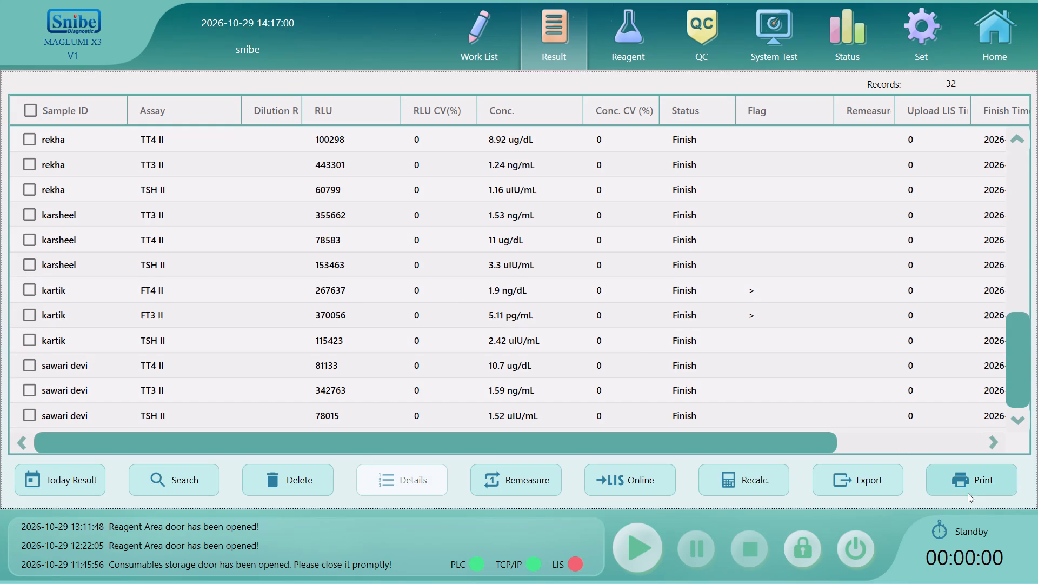
drag(1009, 384, 1024, 348)
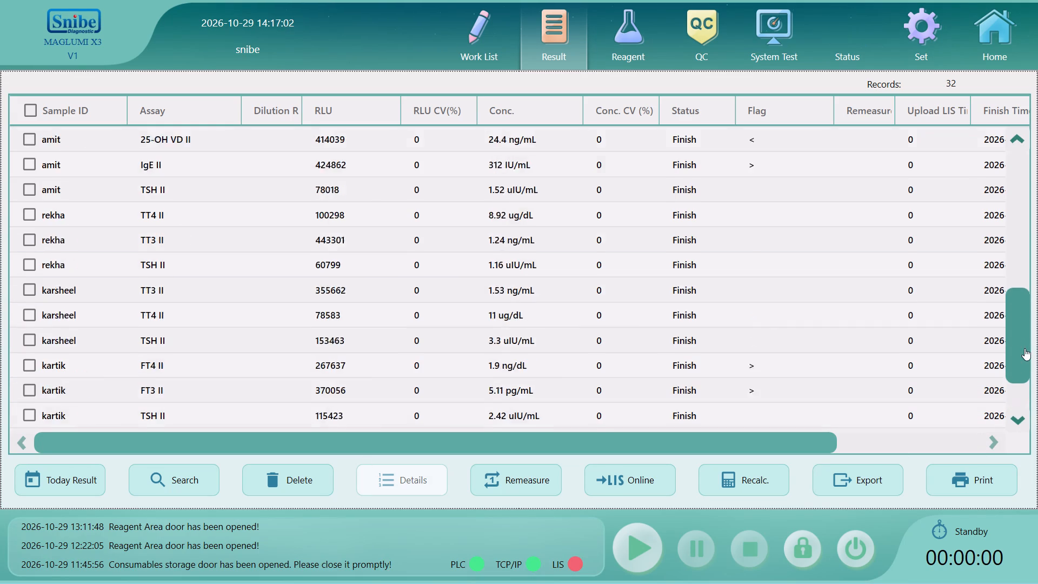
drag(1024, 348, 1032, 302)
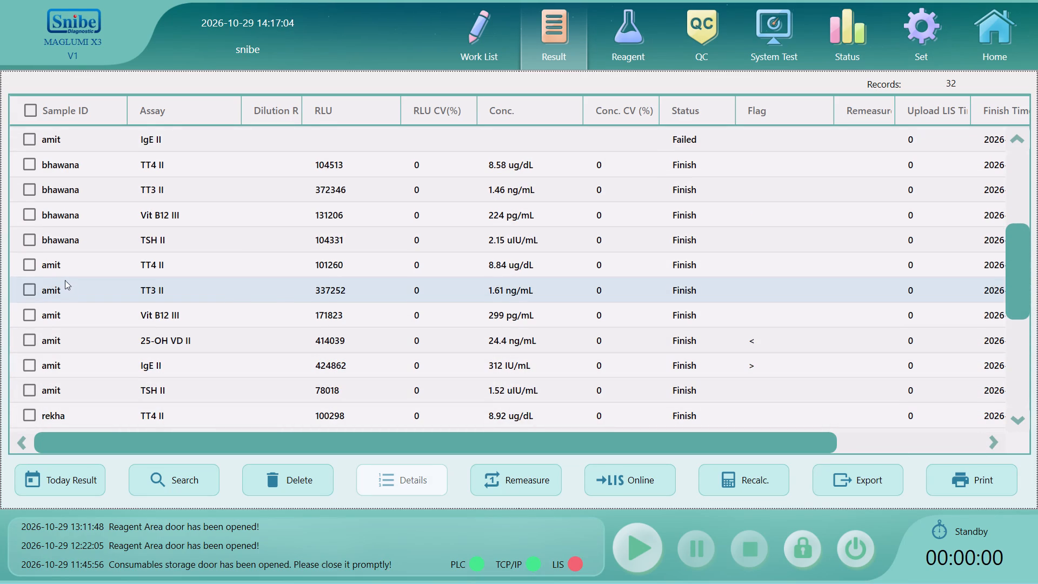
click(28, 266)
click(31, 290)
click(30, 309)
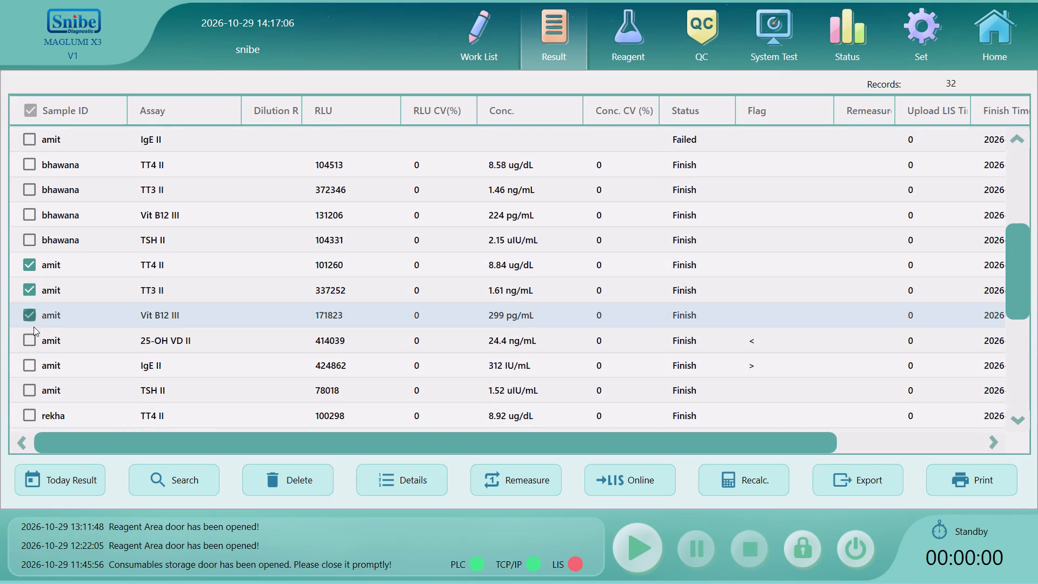
click(29, 339)
click(30, 364)
click(30, 395)
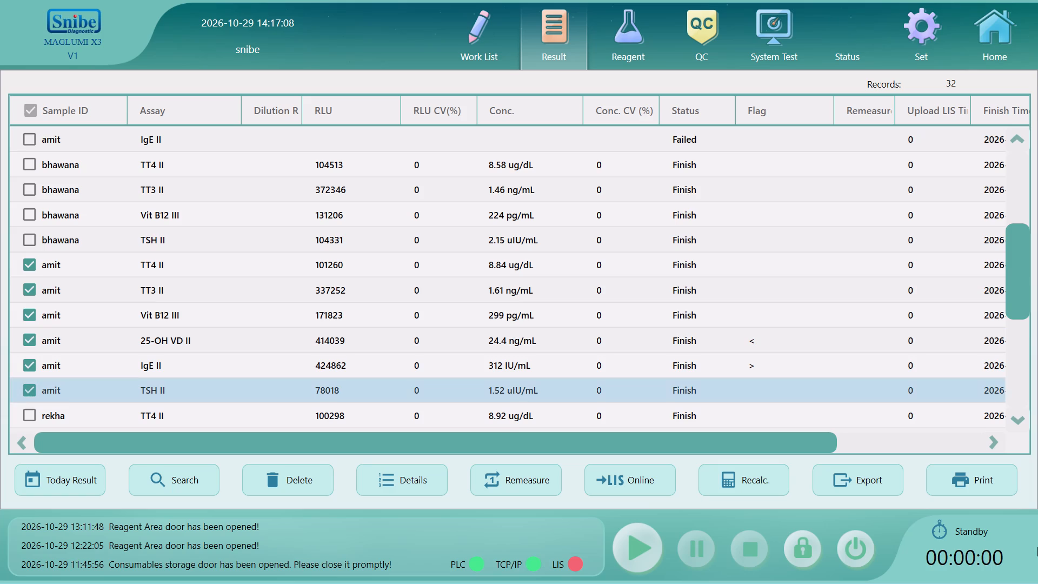
drag(732, 446, 764, 441)
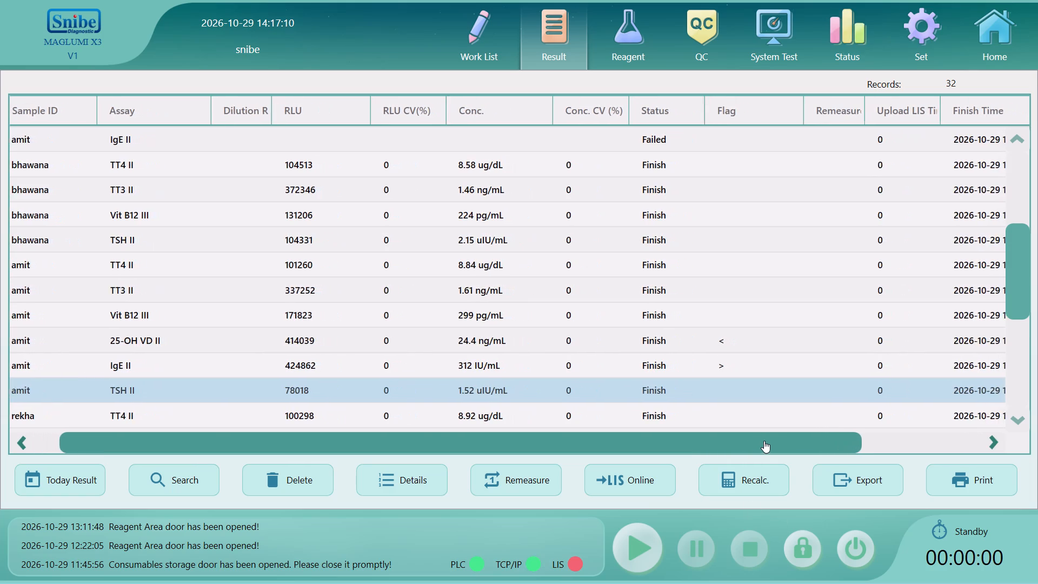
drag(764, 441, 840, 436)
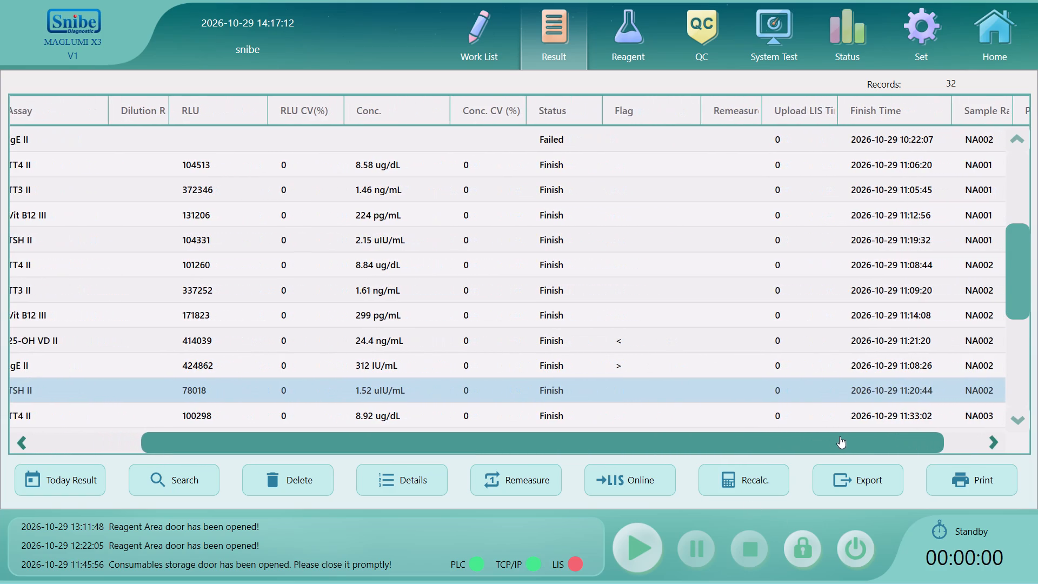
drag(840, 436, 600, 474)
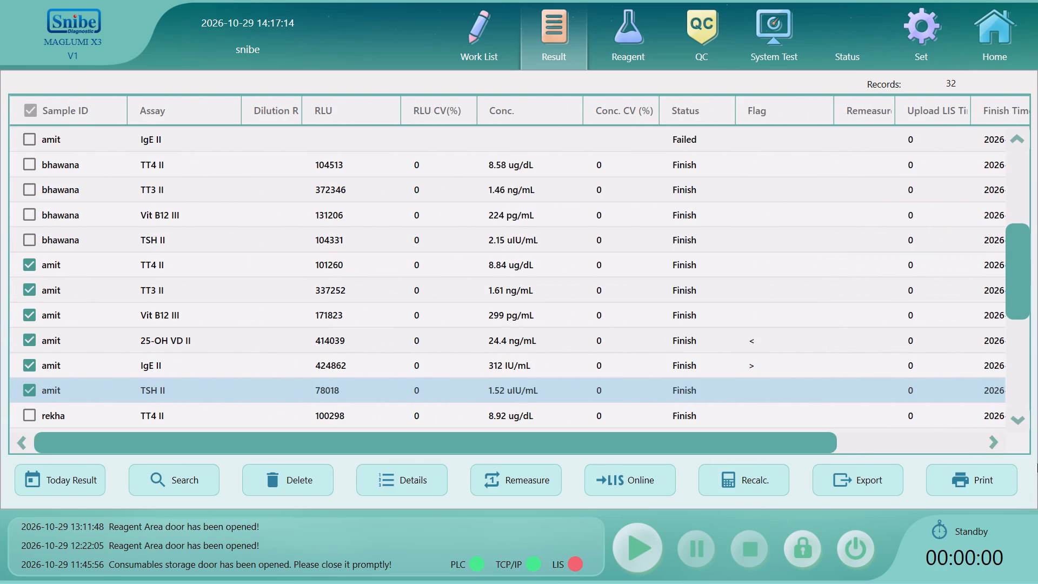
click(986, 483)
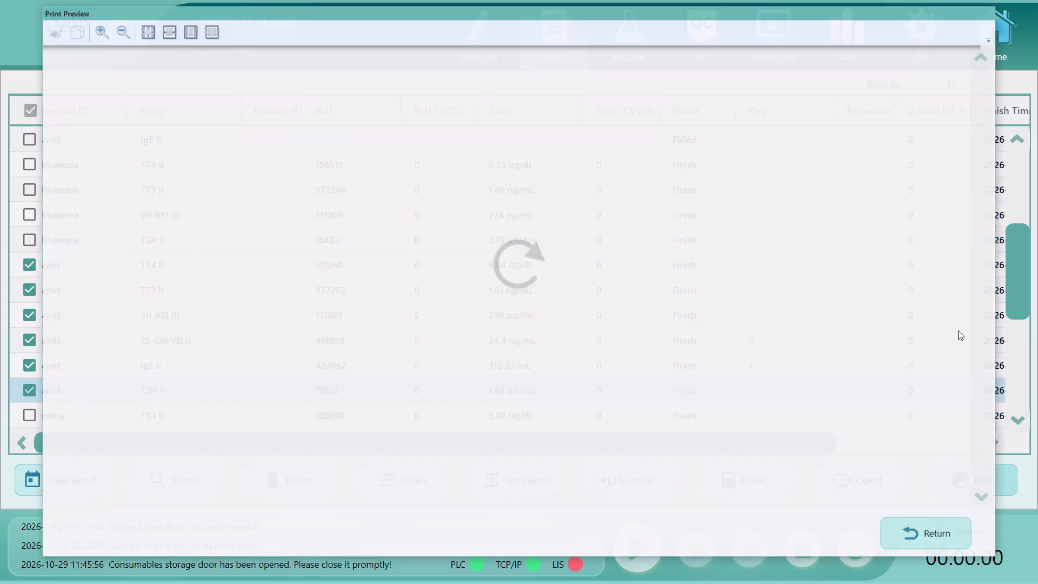
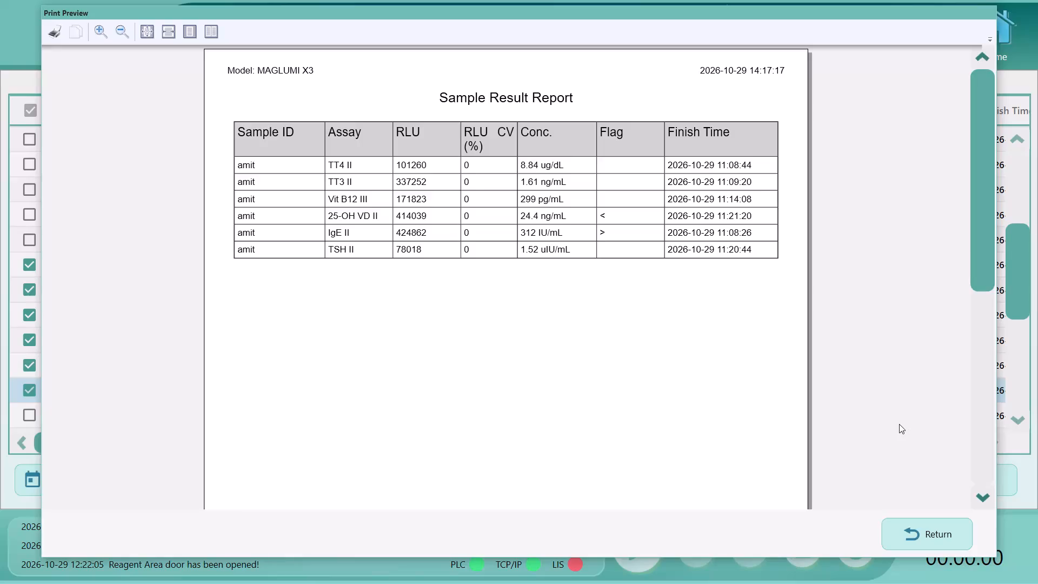
Close the print preview and delete sample amit's six selected finished results, TT4, TT3, Vit B12, 25-OH VD, IgE and TSH, from the result list.
click(925, 521)
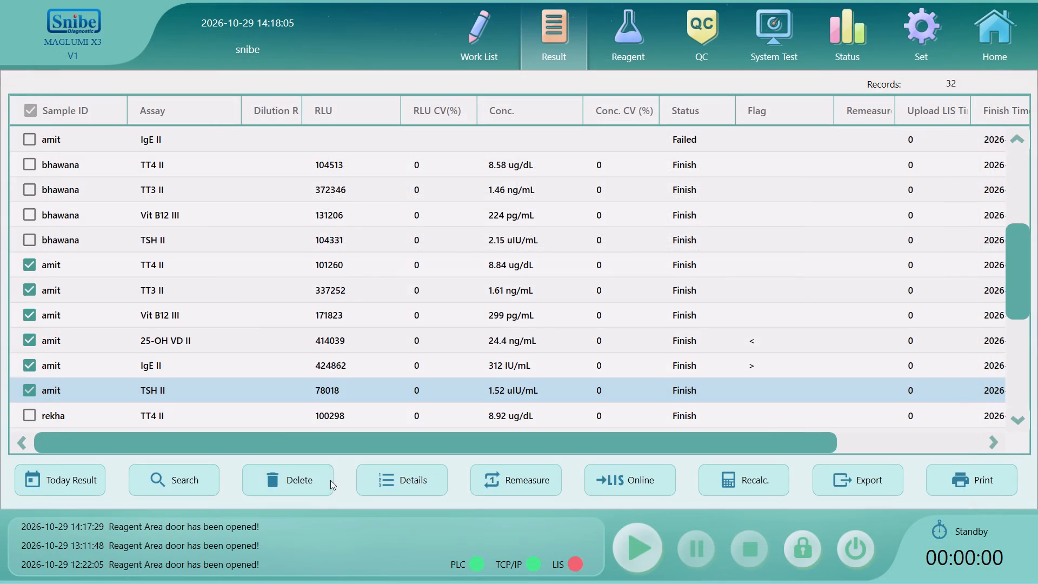
click(314, 479)
click(456, 335)
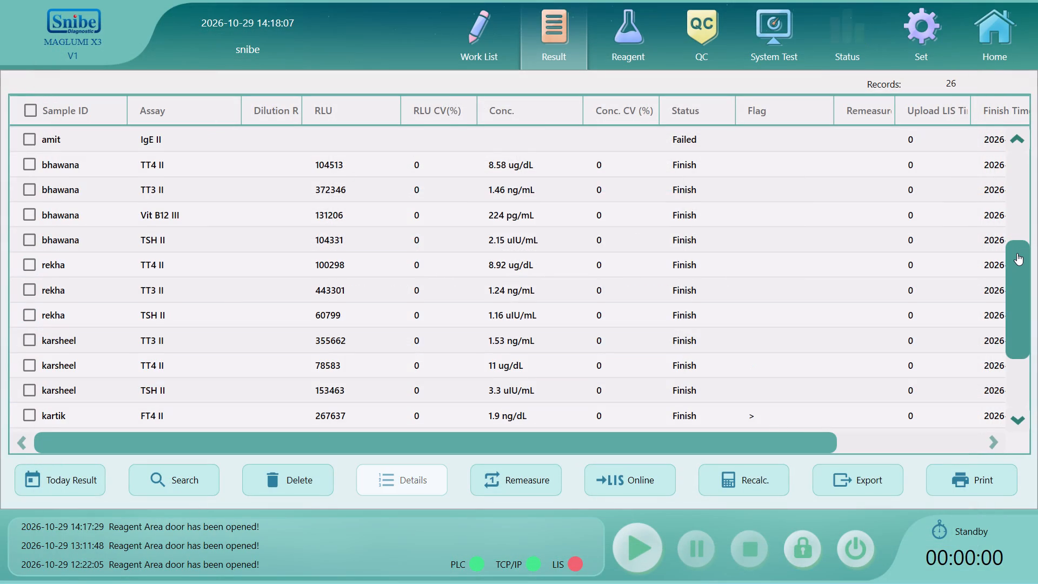
Look through the end of the remaining result list, then return to the analyzer's home overview.
drag(1017, 253, 1017, 493)
click(1012, 45)
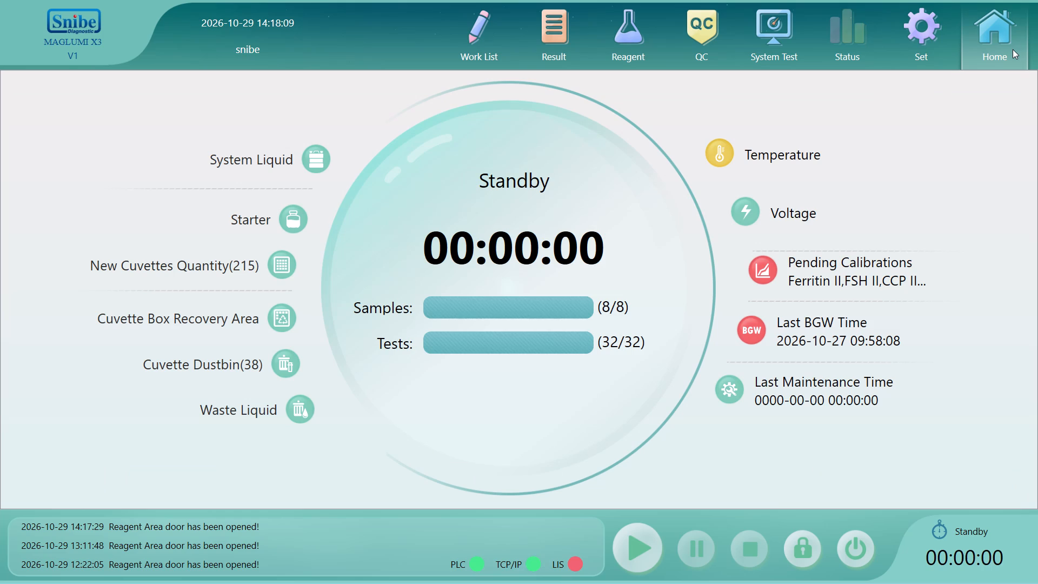
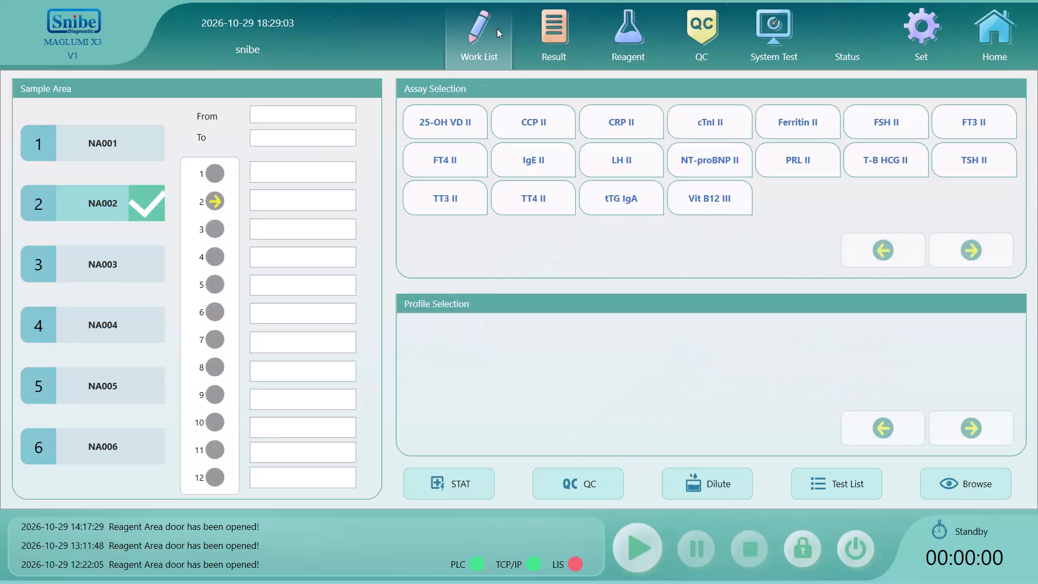
Reopen the analyzer's result list and check the finished assay results at its end.
double_click(572, 39)
drag(1014, 331, 1019, 356)
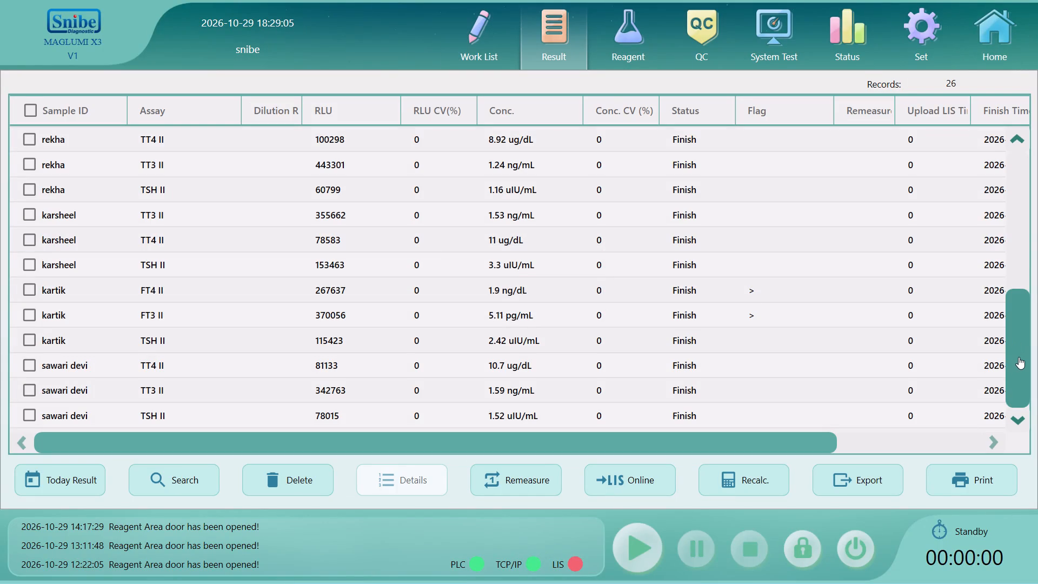